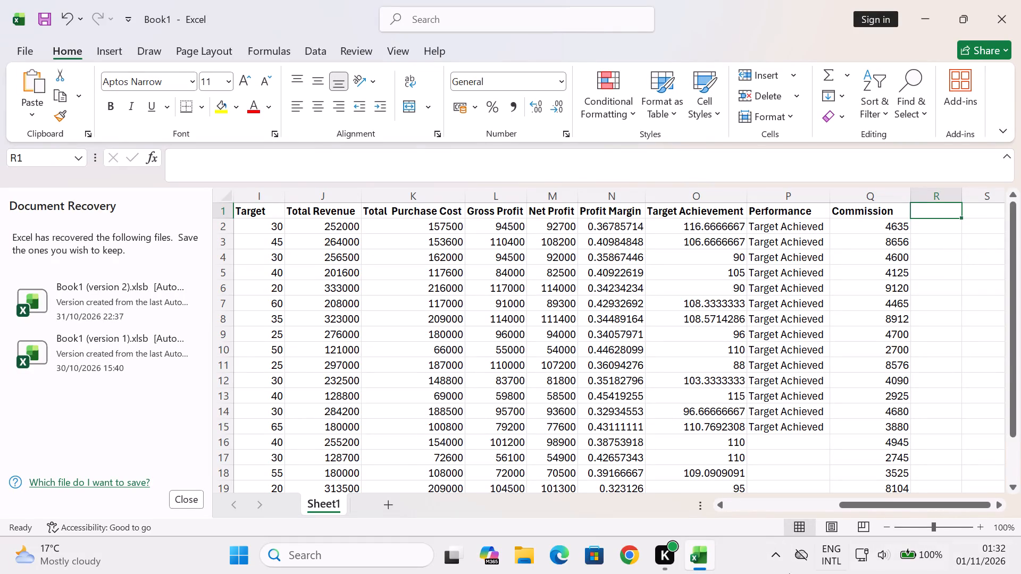
Enter the header "Ranking" in cell R1, beside the Commission column.
double_click(1000, 504)
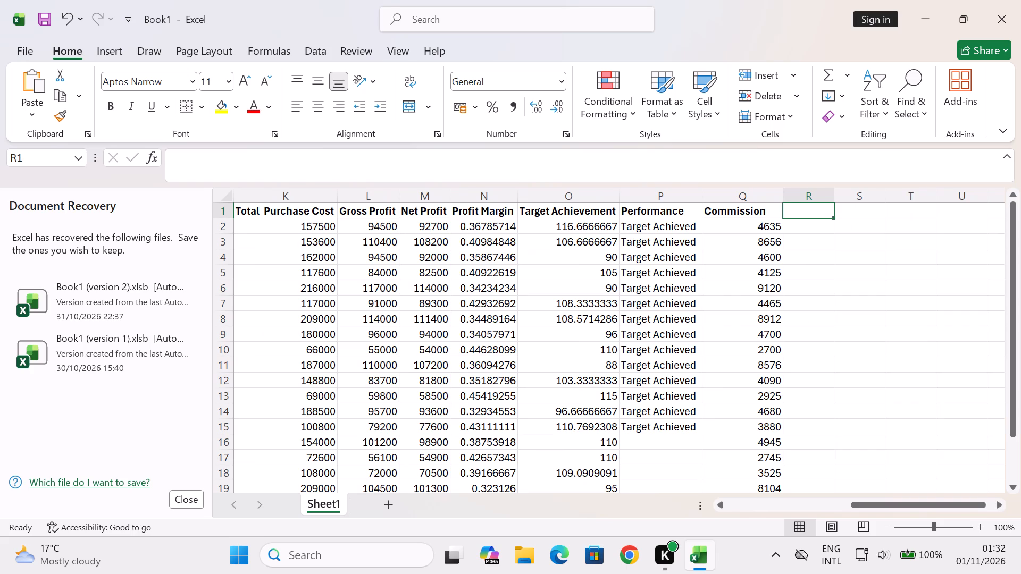
key(r)
key(a)
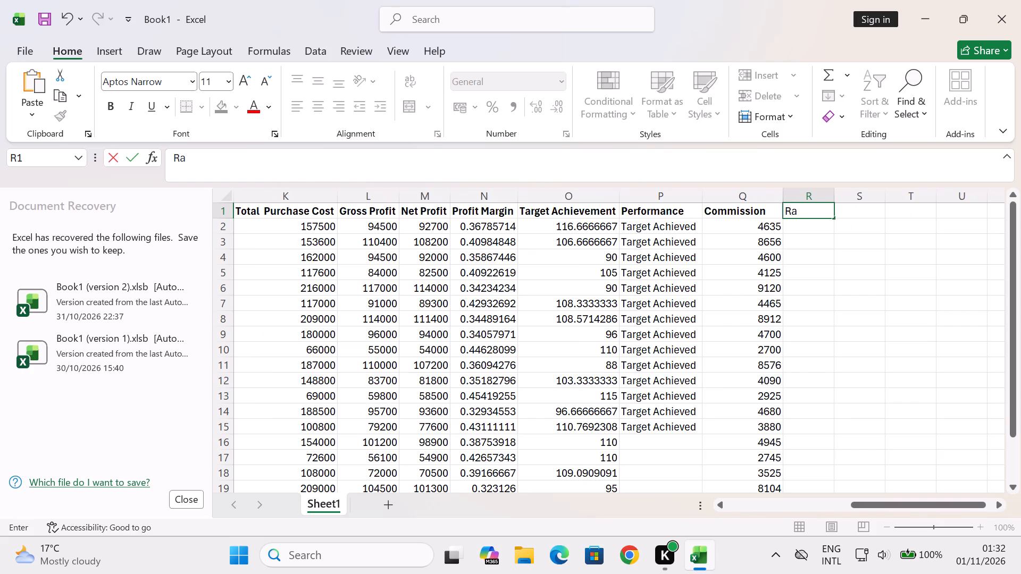
text(nk)
text(ing)
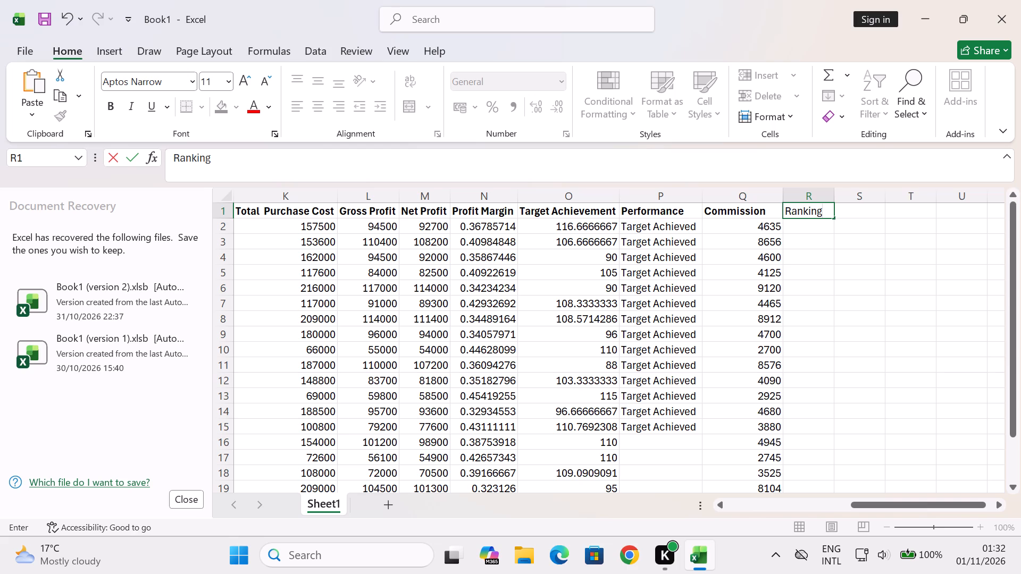
key(Down)
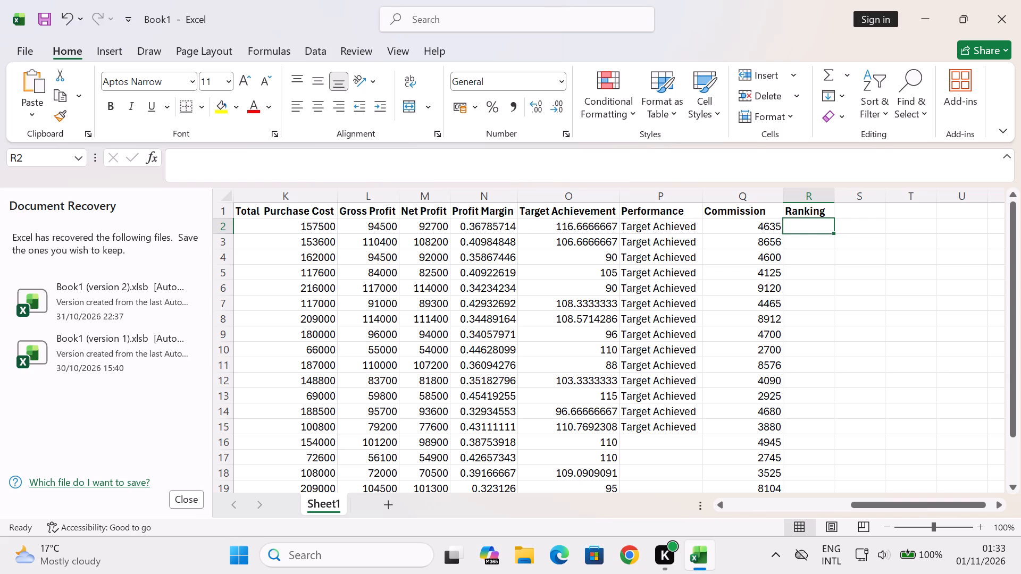
Enter the formula =RANK(M2,$M$2:$M$21,0) in cell R2 to rank Net Profit in descending order.
key(equal)
text(rank)
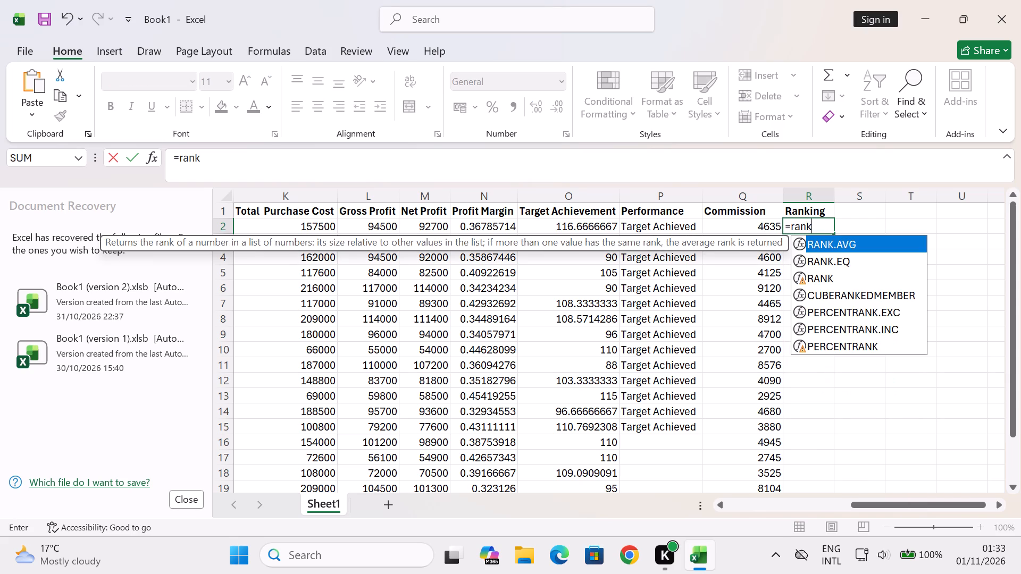
key(shift+parenleft)
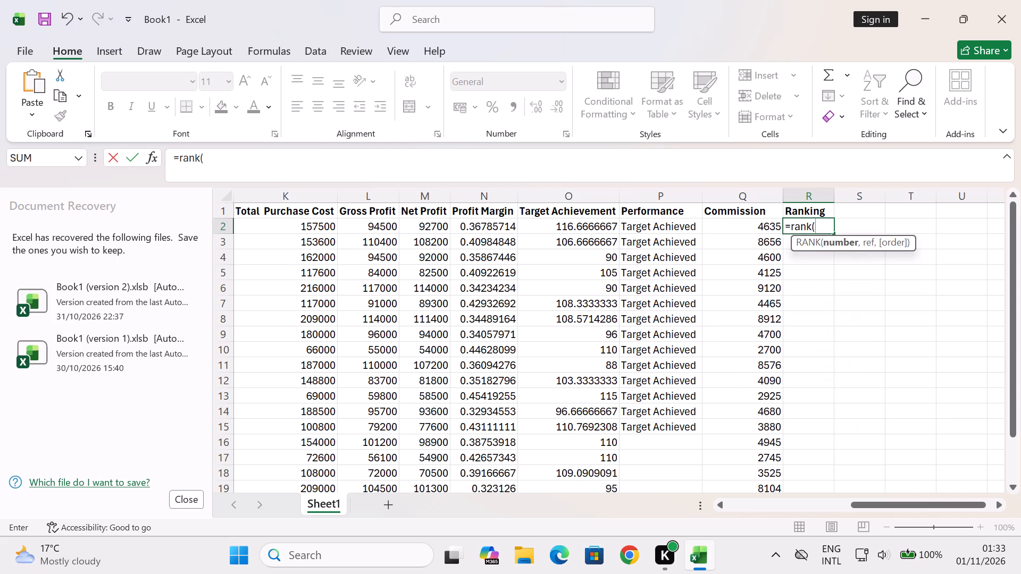
key(m)
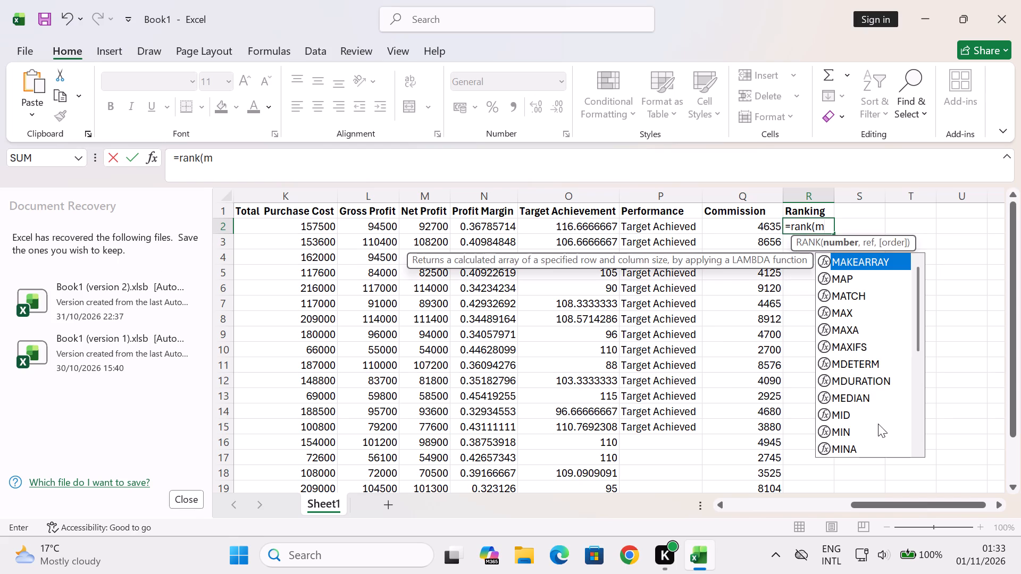
key(2)
key(comma)
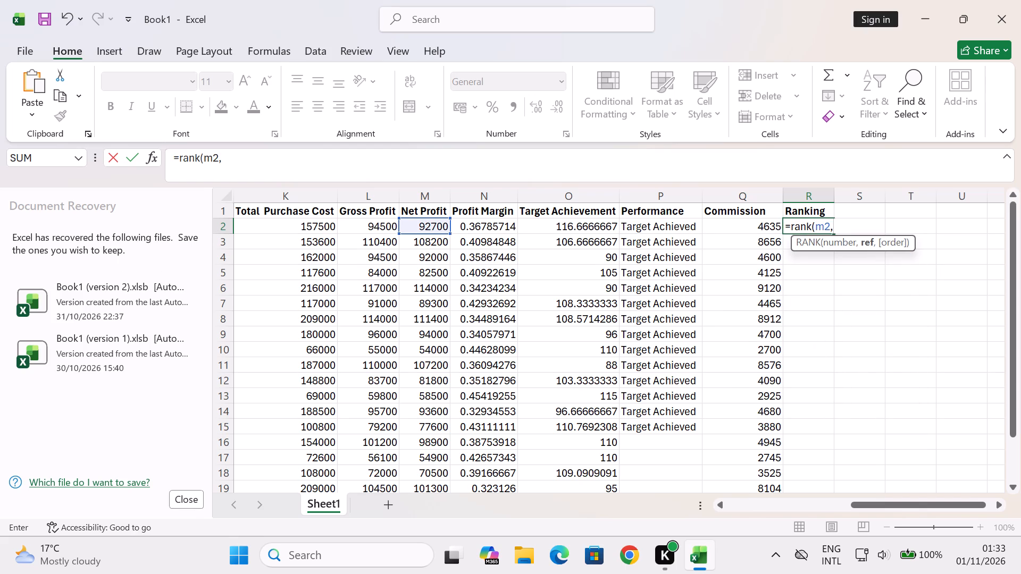
key(shift+dollar)
key(m)
key(shift+dollar)
key(2)
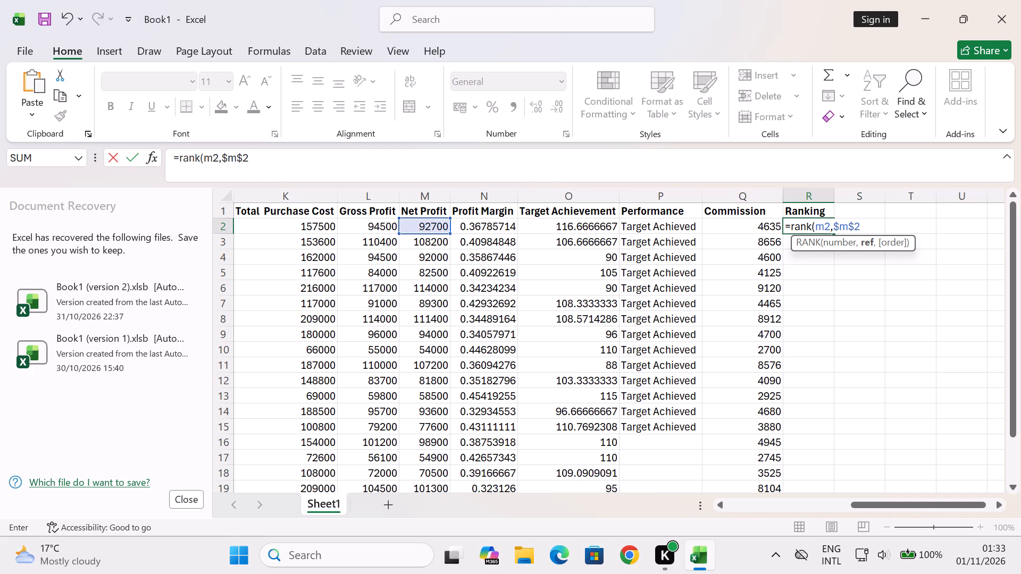
key(shift+colon)
key(shift+dollar)
key(m)
key(shift+dollar)
text(21)
text(,0)
key(shift+parenright)
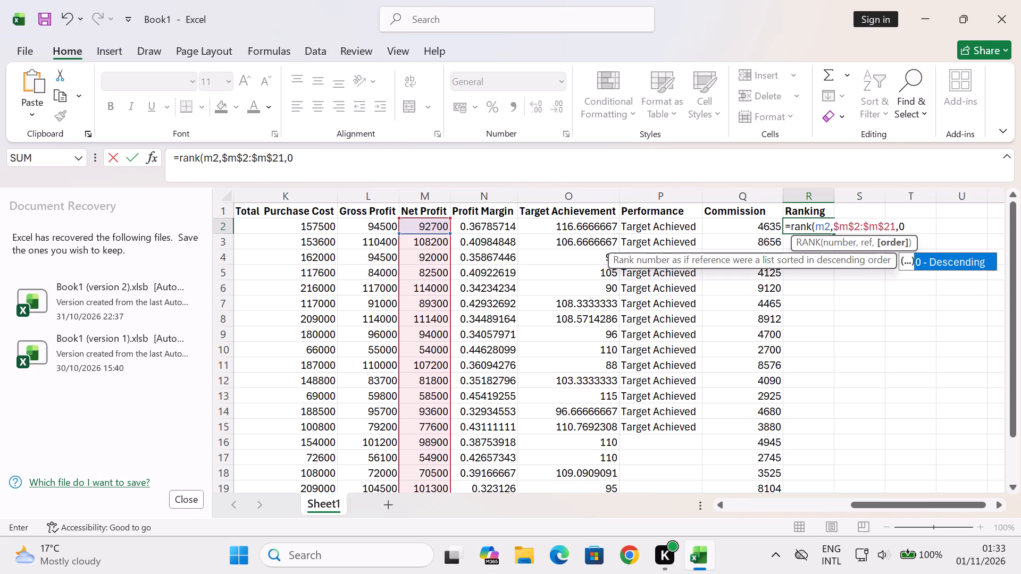
key(Return)
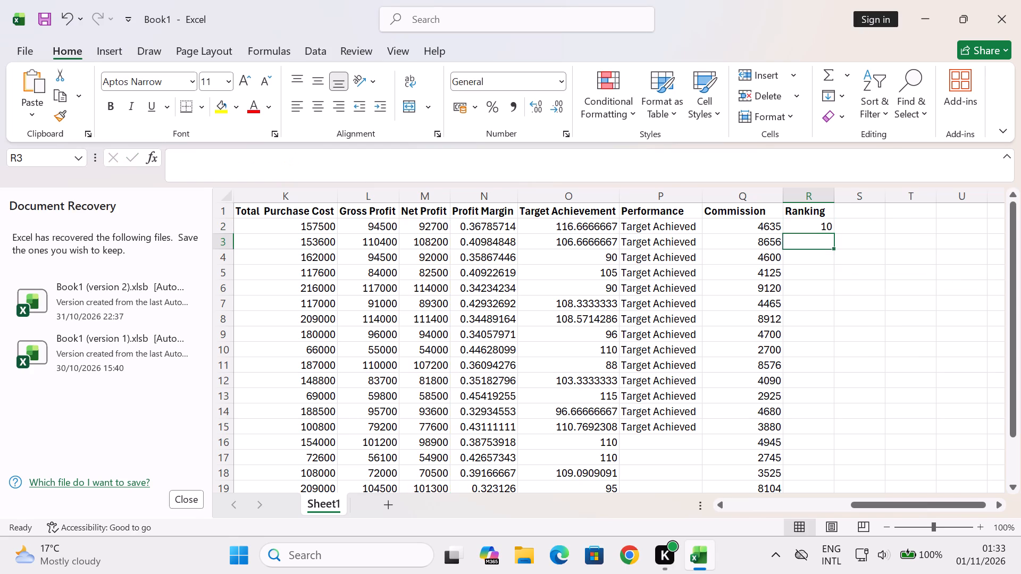
Fill the ranking formula from R2 down through R21.
click(814, 226)
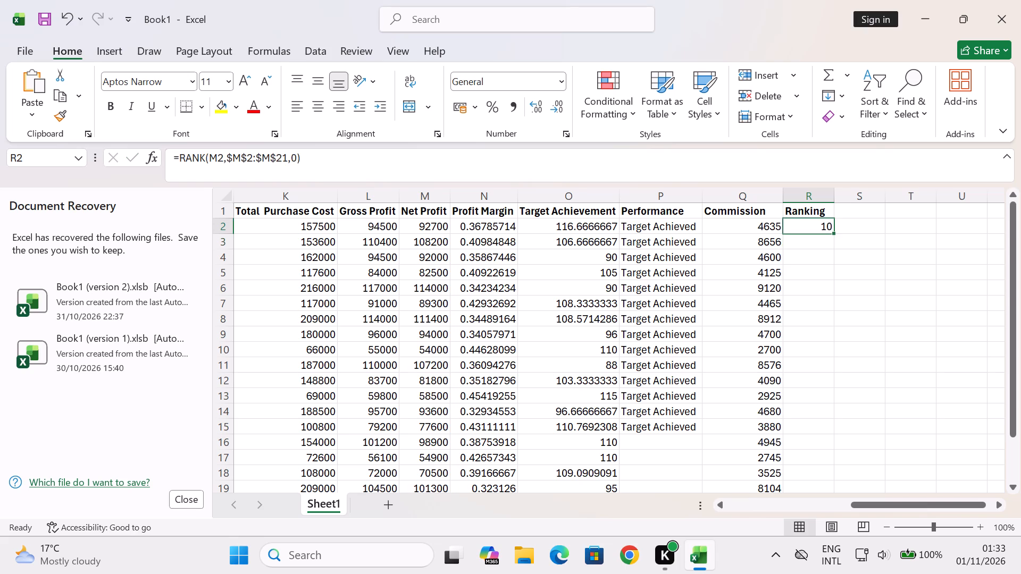
drag(830, 232, 830, 257)
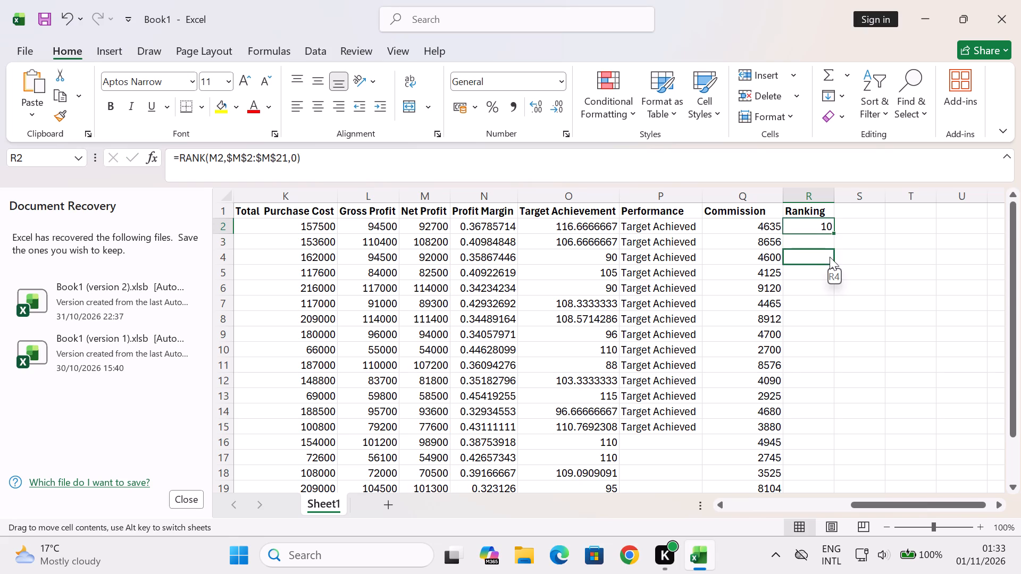
drag(830, 257, 821, 227)
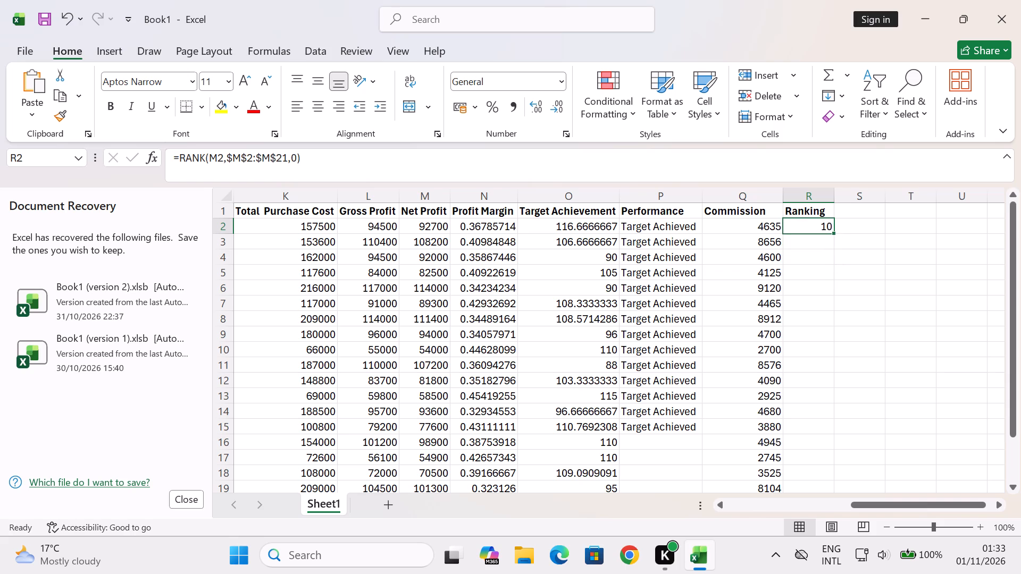
drag(832, 232, 822, 525)
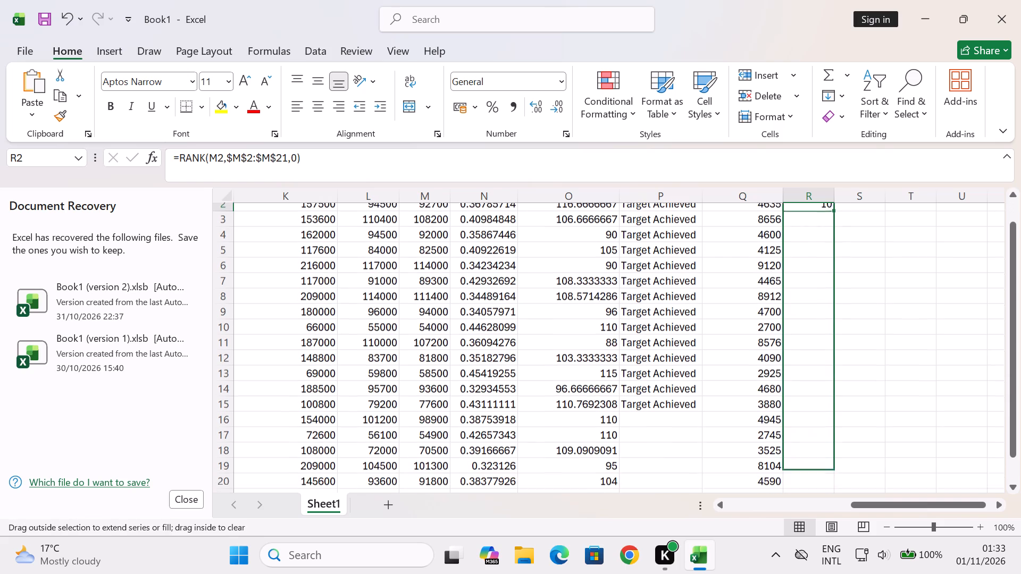
drag(822, 525, 821, 532)
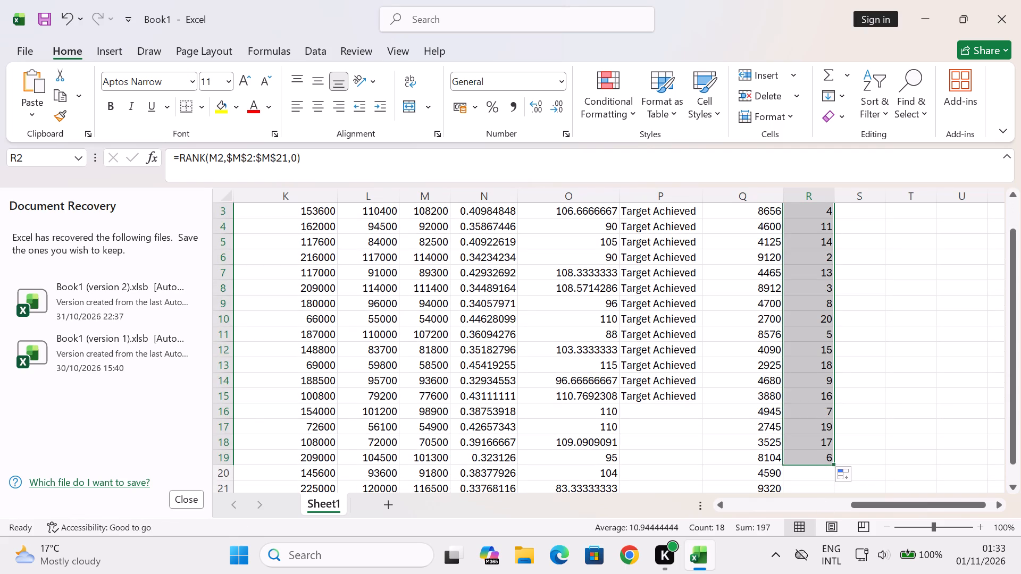
drag(833, 462, 831, 484)
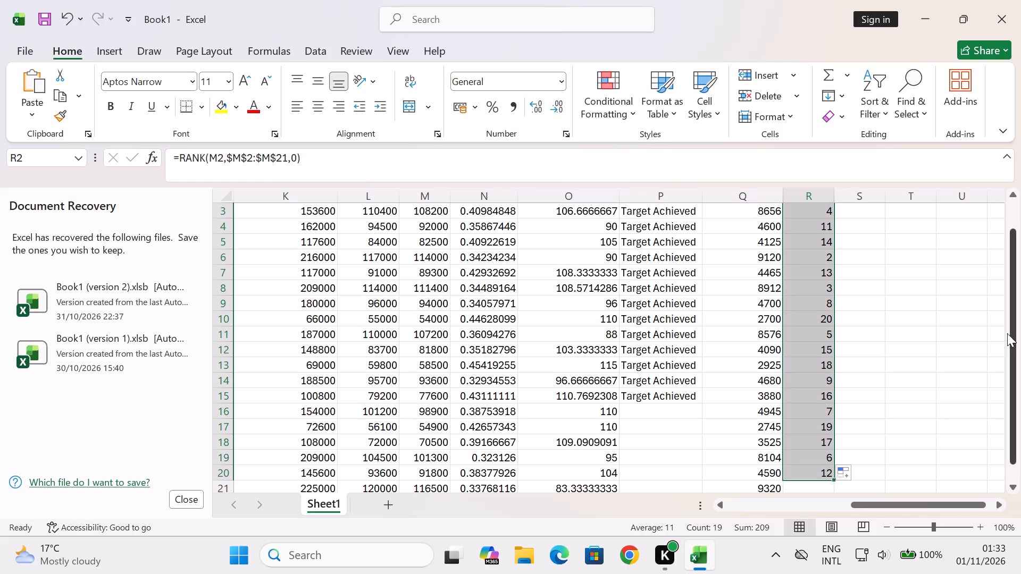
drag(1011, 332, 1010, 357)
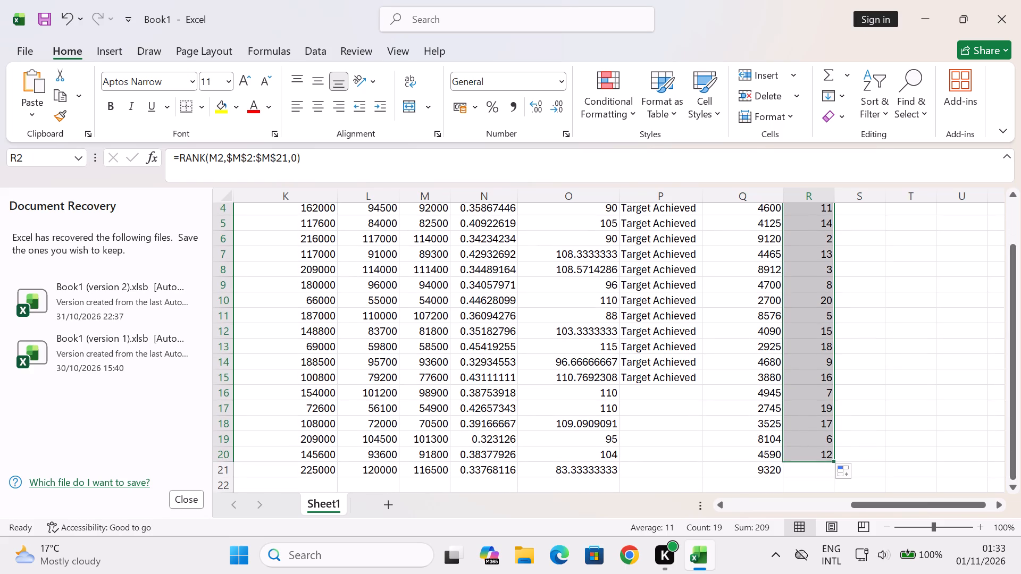
drag(833, 462, 833, 481)
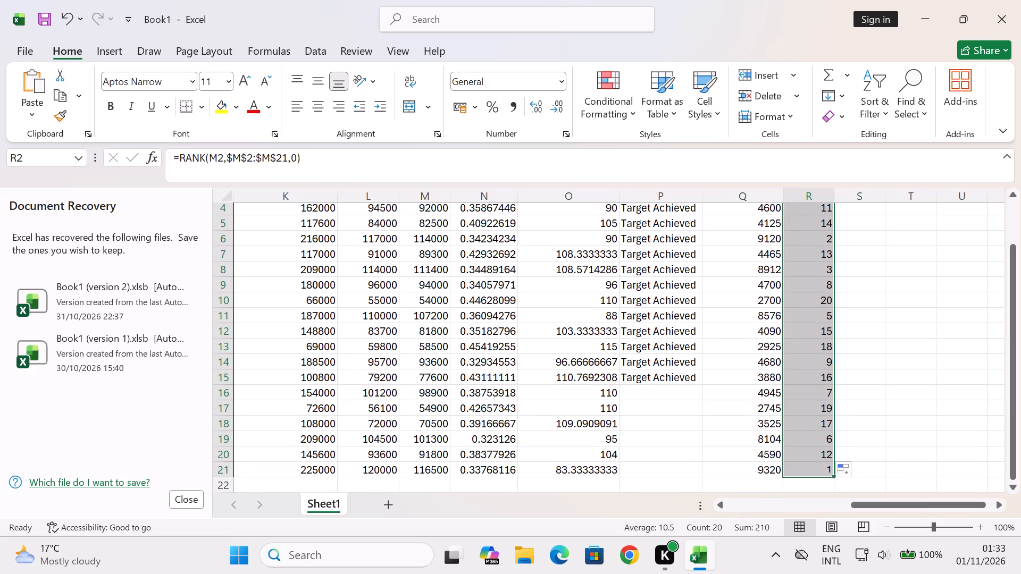
click(894, 368)
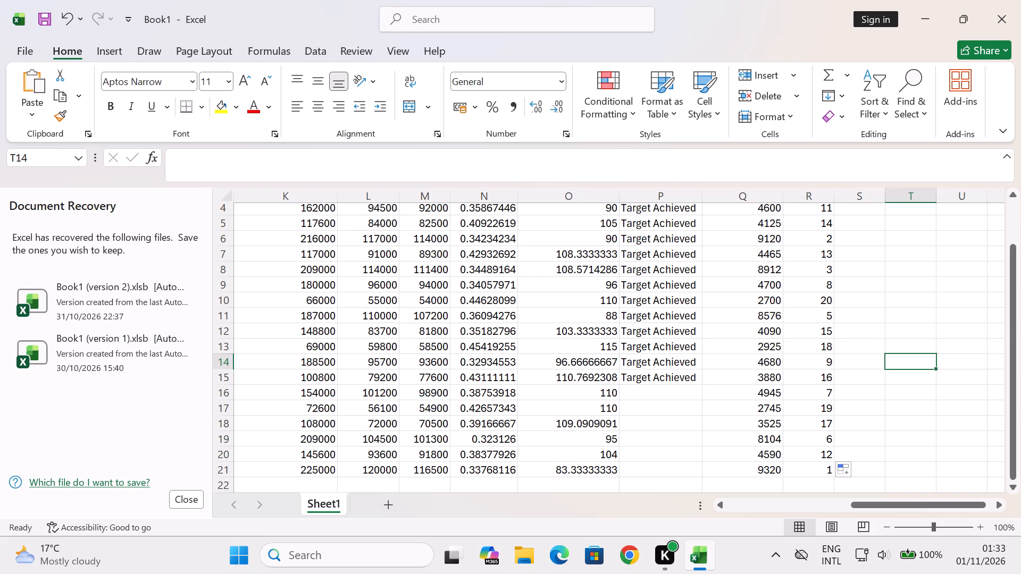
Enter the header "Stock Category" in cell S1 and widen column S to fit it.
drag(1012, 291, 1005, 244)
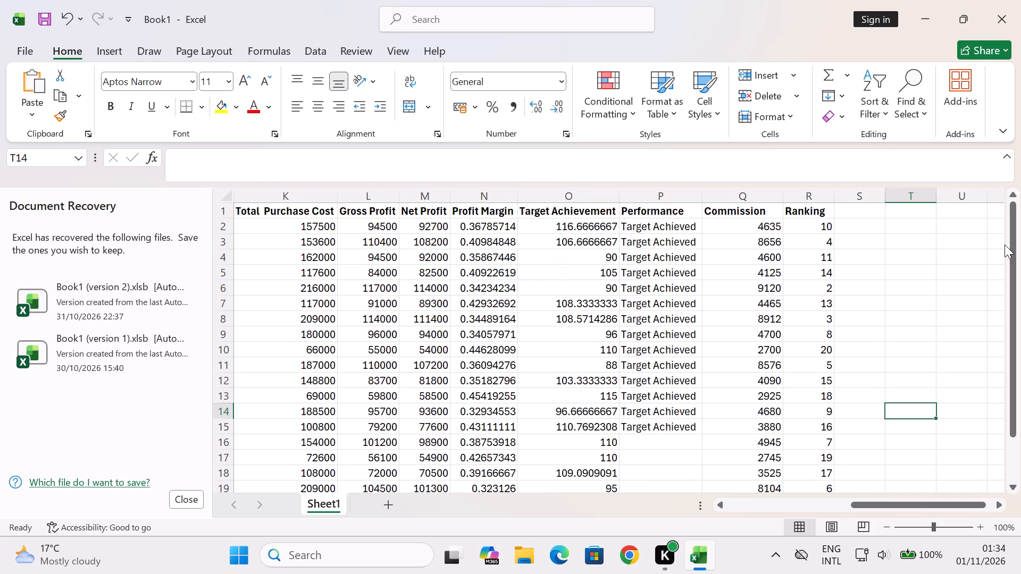
click(874, 216)
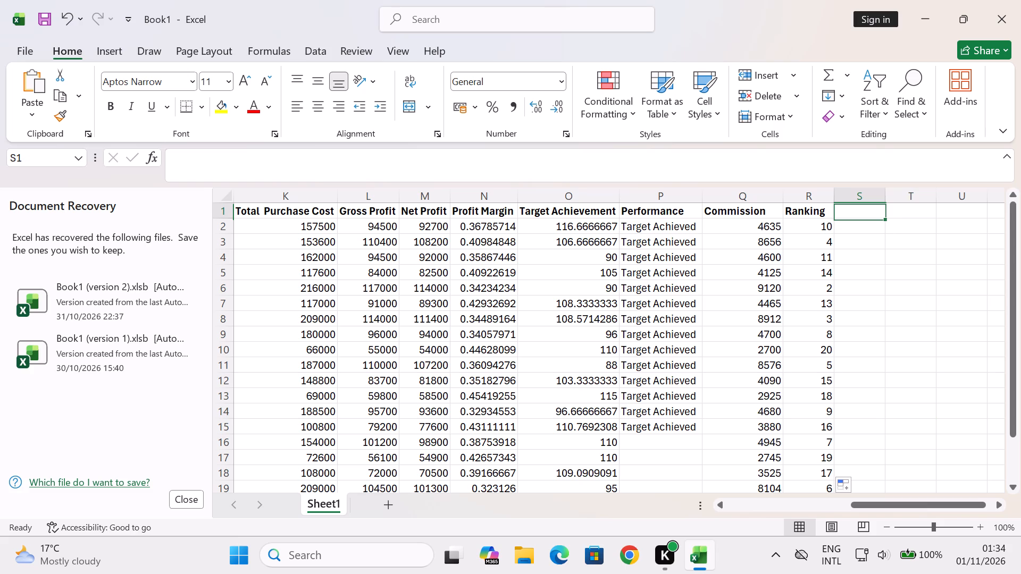
drag(941, 242, 906, 218)
click(906, 218)
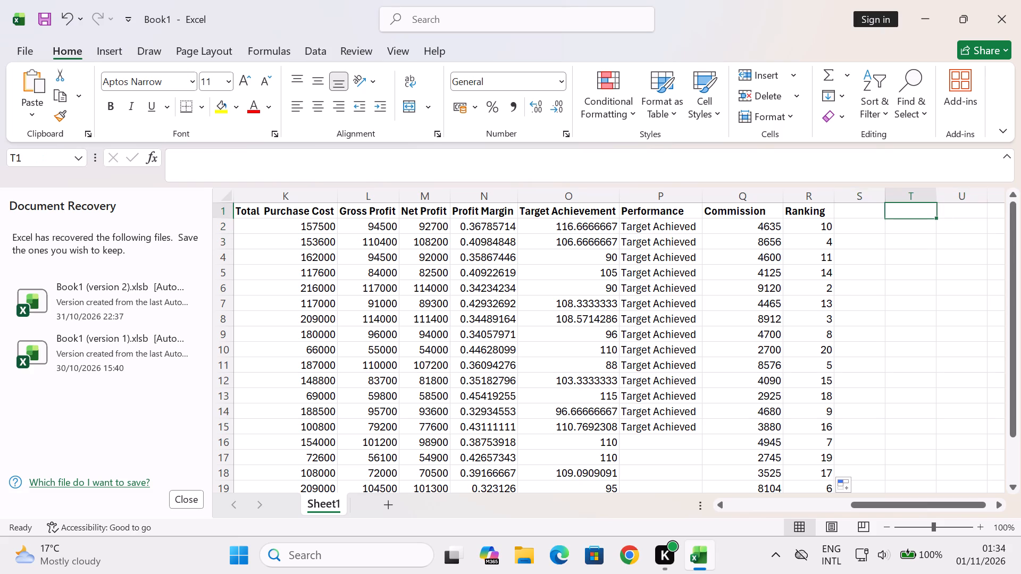
click(860, 215)
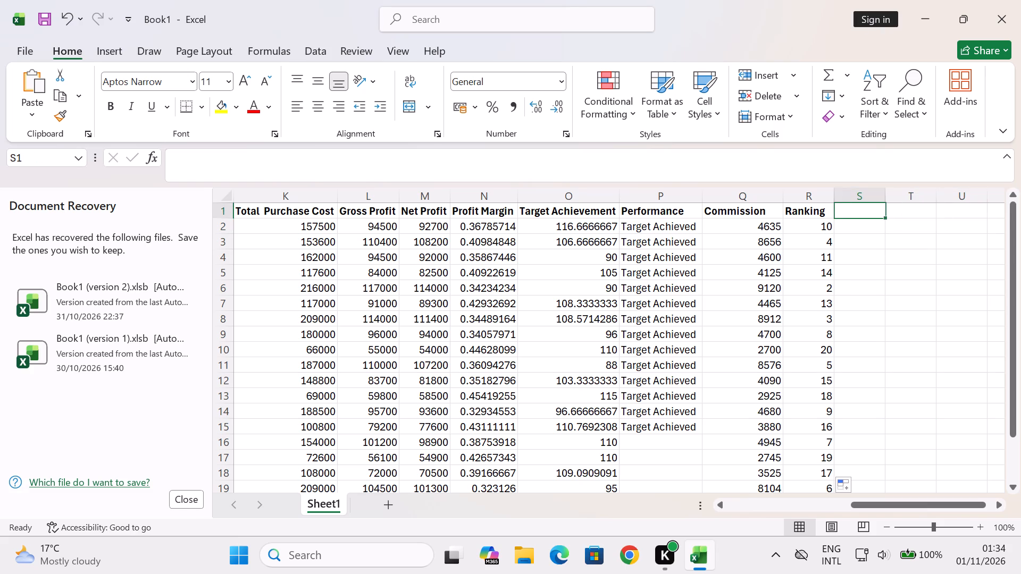
key(shift+s)
text(to)
text(ck)
key(space)
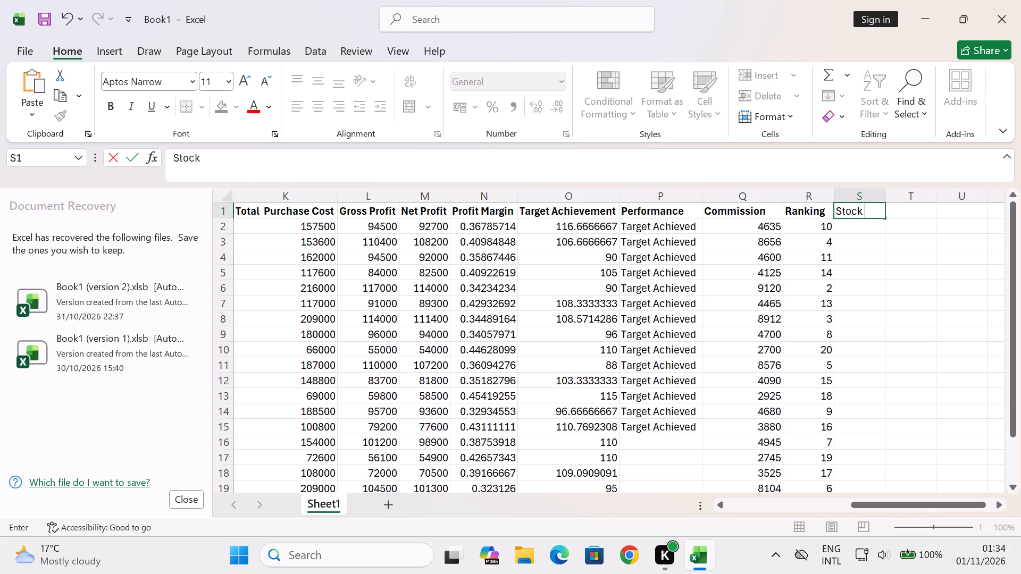
key(shift+c)
text(ategory)
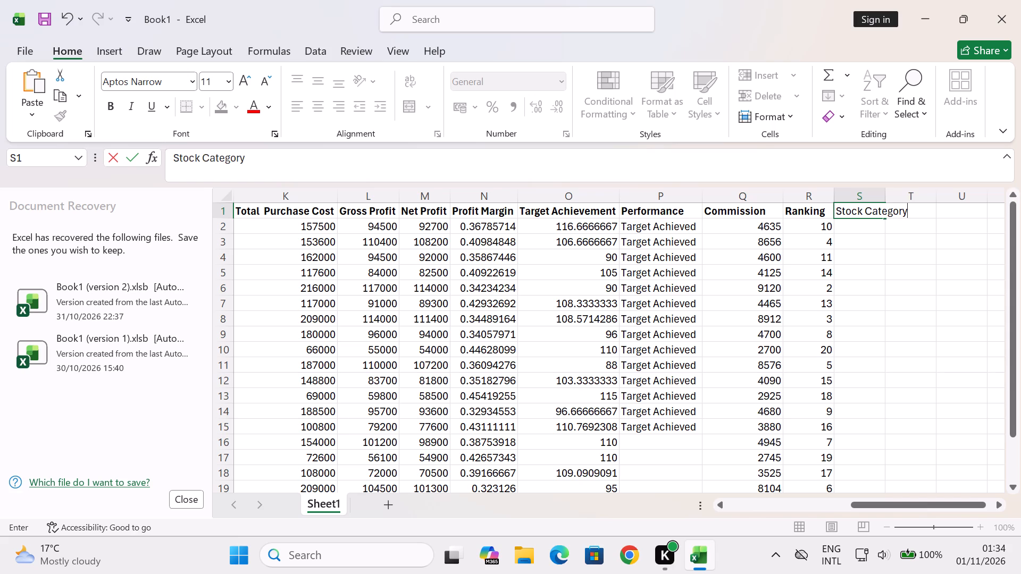
click(910, 251)
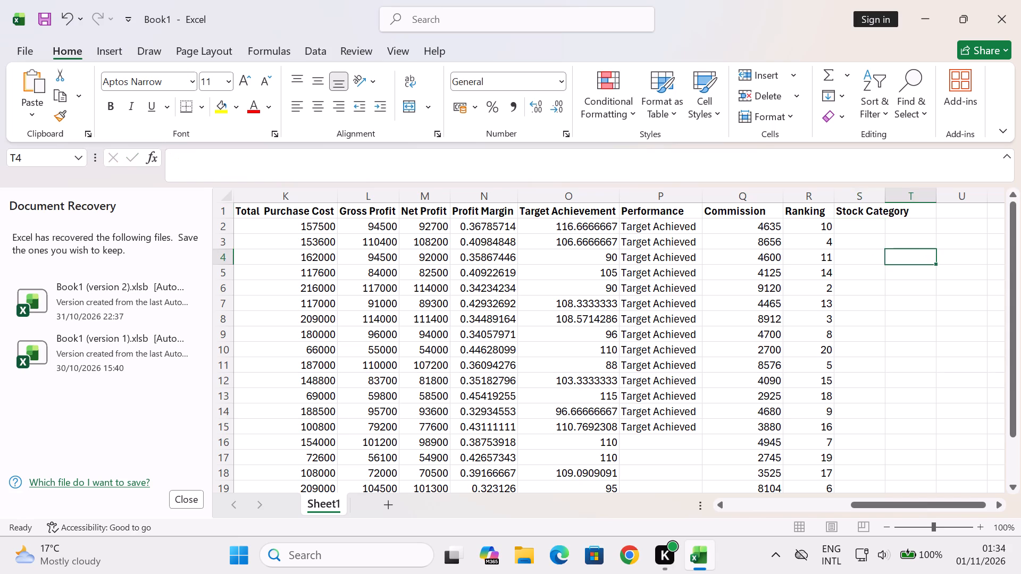
drag(883, 197, 910, 196)
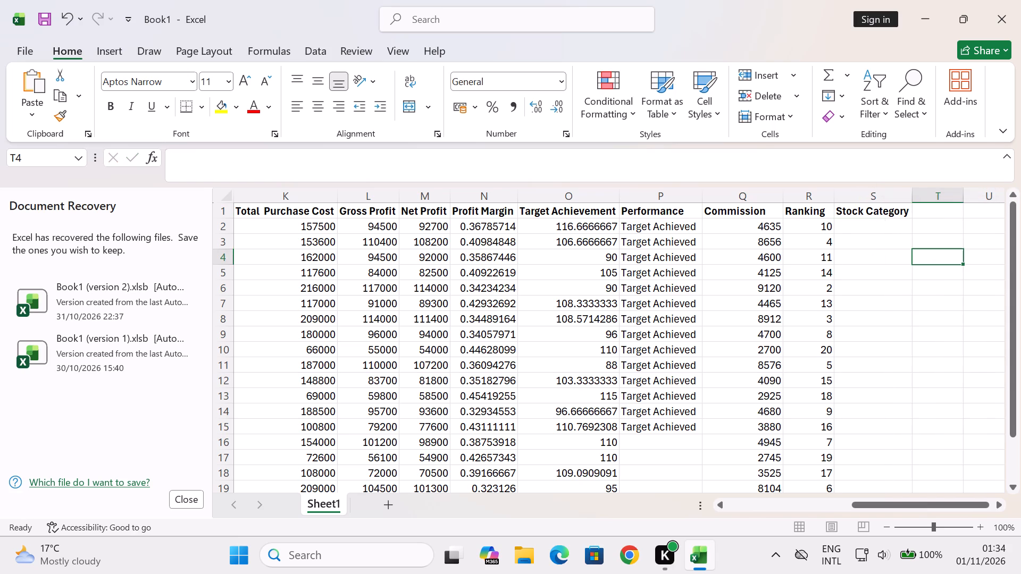
Start an IF formula in S2 that tests E2>=50 and returns "High Sales" when true.
click(884, 221)
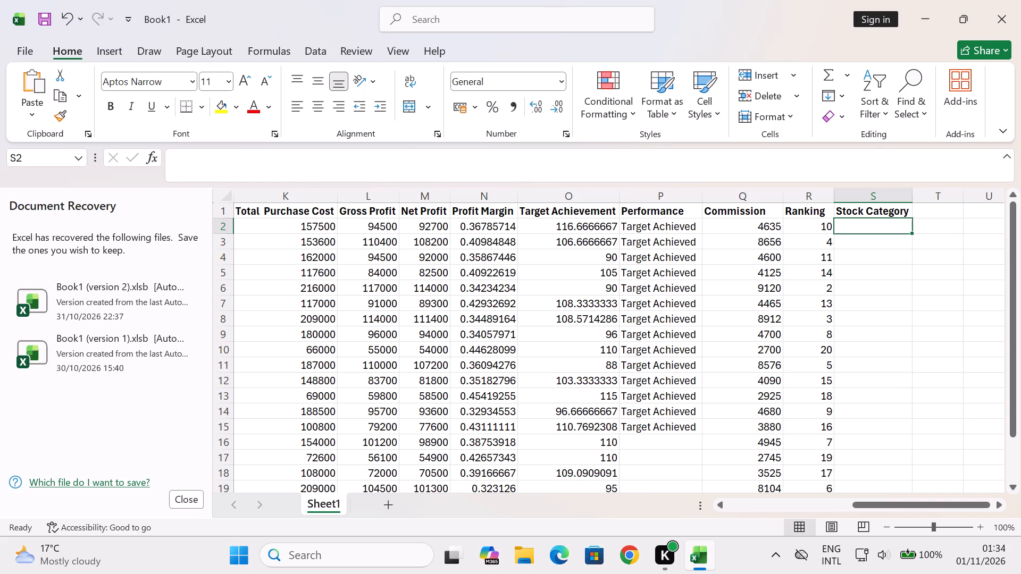
key(equal)
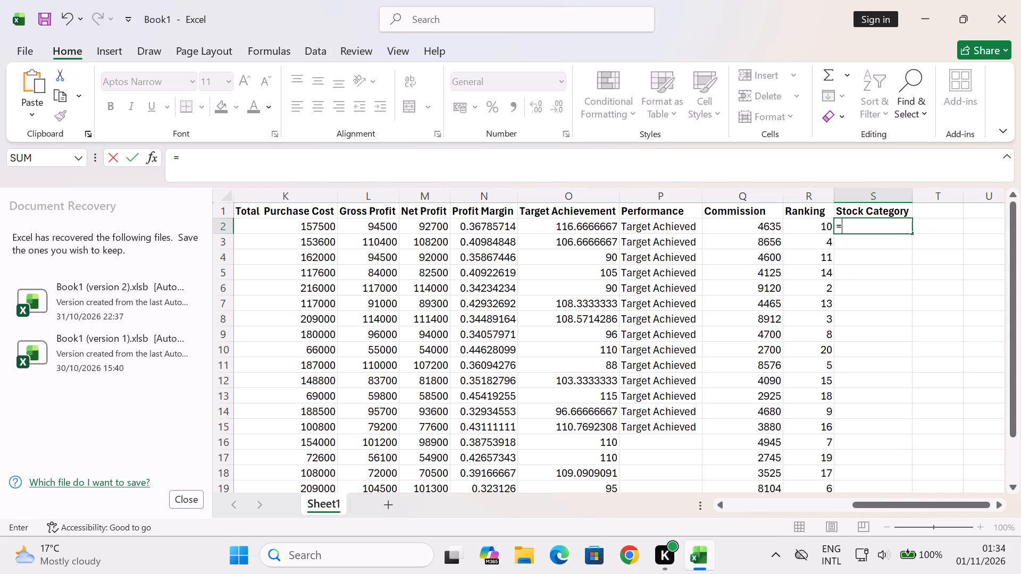
text(if)
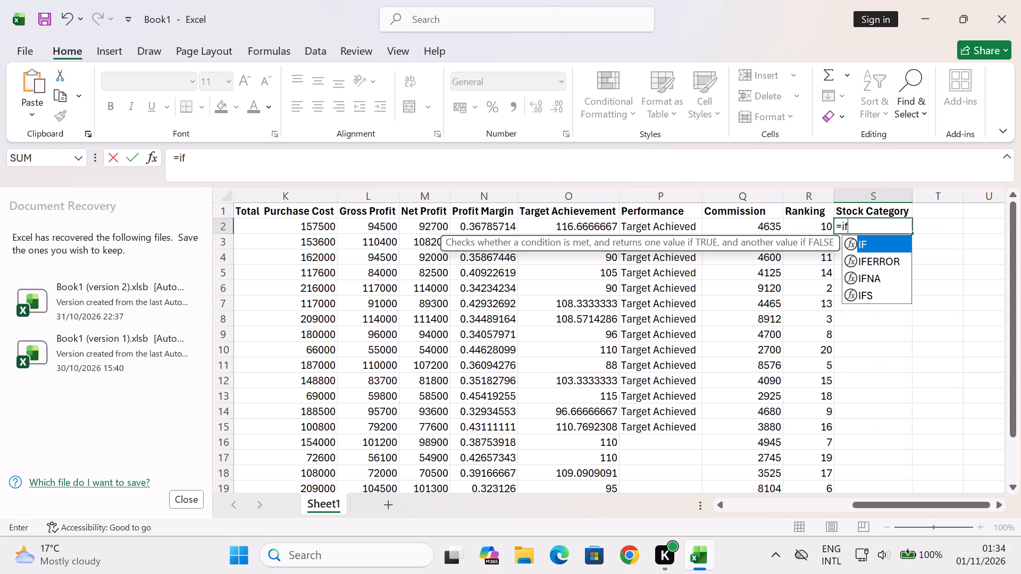
key(shift+parenleft)
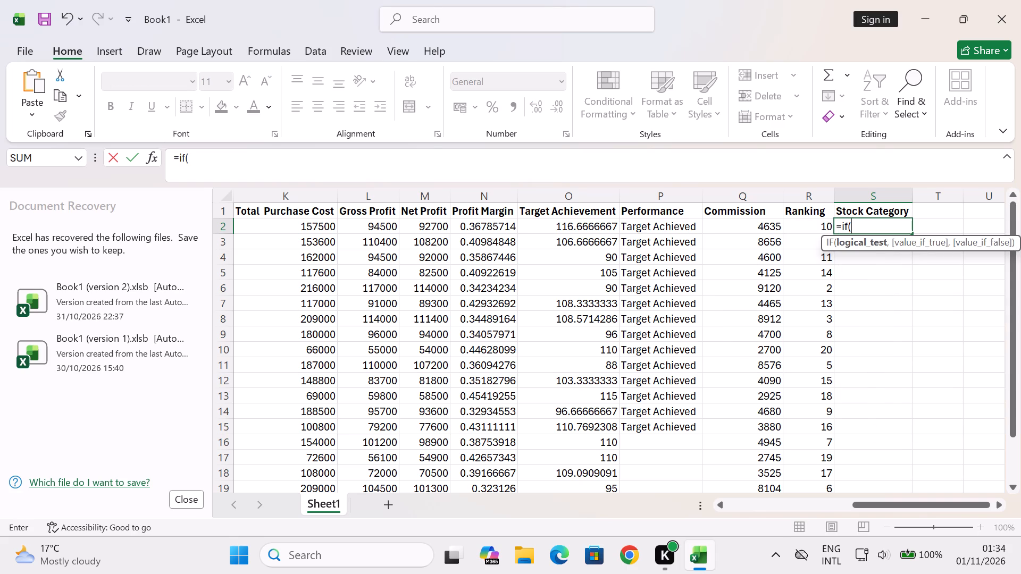
text(e2)
text(>=)
text(50)
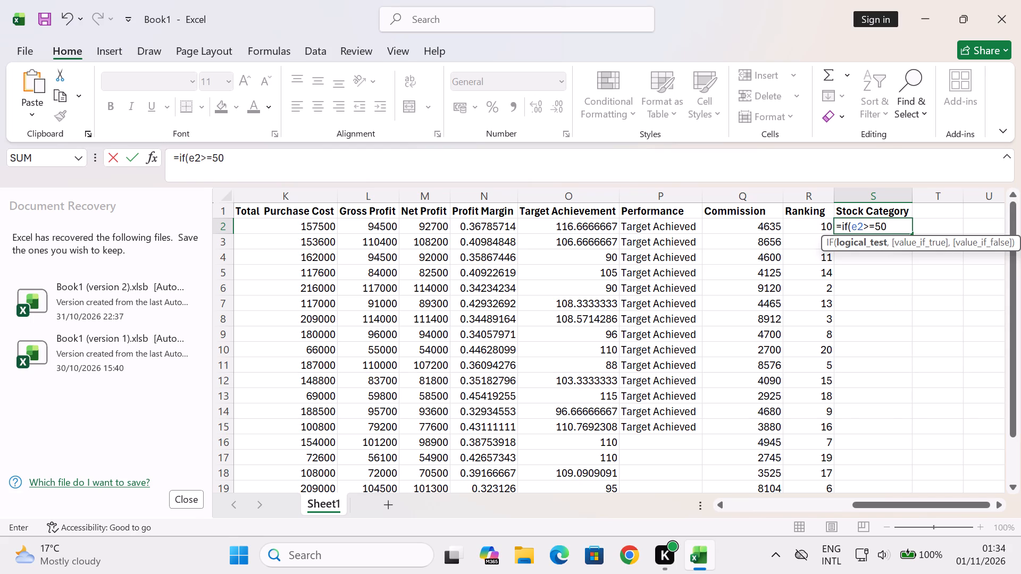
key(comma)
text("')
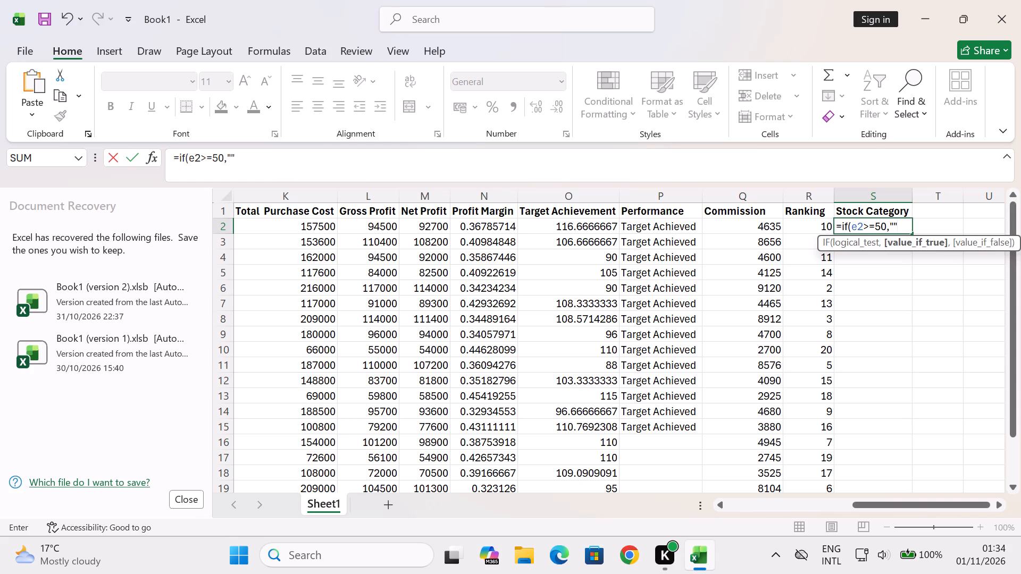
key(BackSpace)
text(Ji)
text(gh)
key(BackSpace)
key(BackSpace)
key(BackSpace)
key(BackSpace)
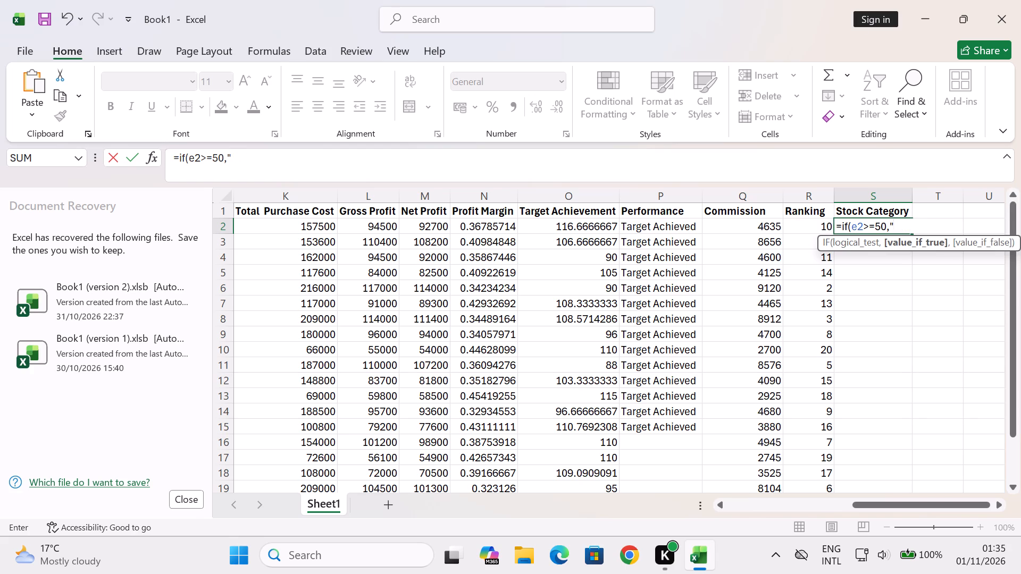
key(shift+h)
text(igh)
text("')
key(BackSpace)
key(comma)
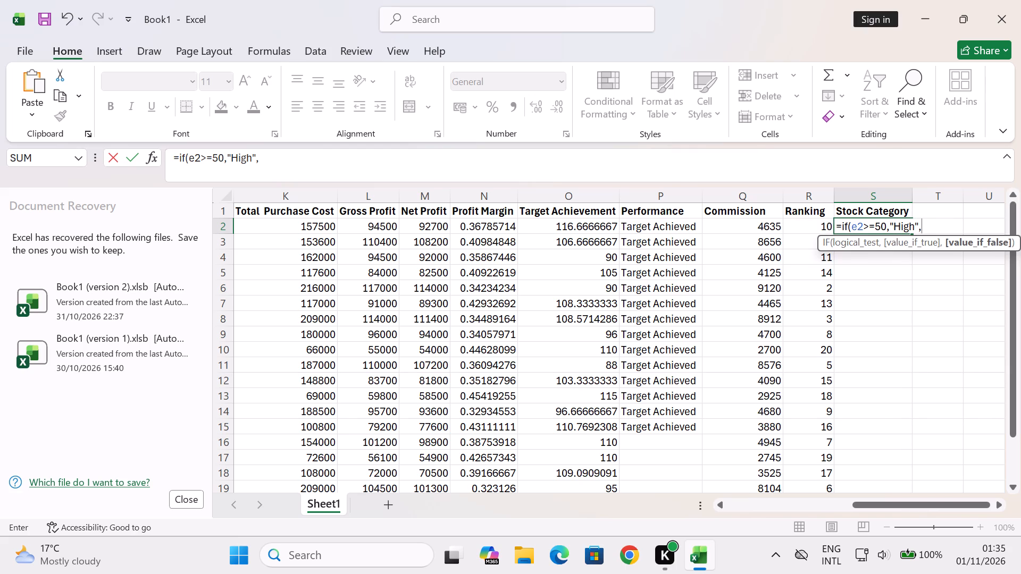
key(BackSpace)
key(BackSpace)
key(space)
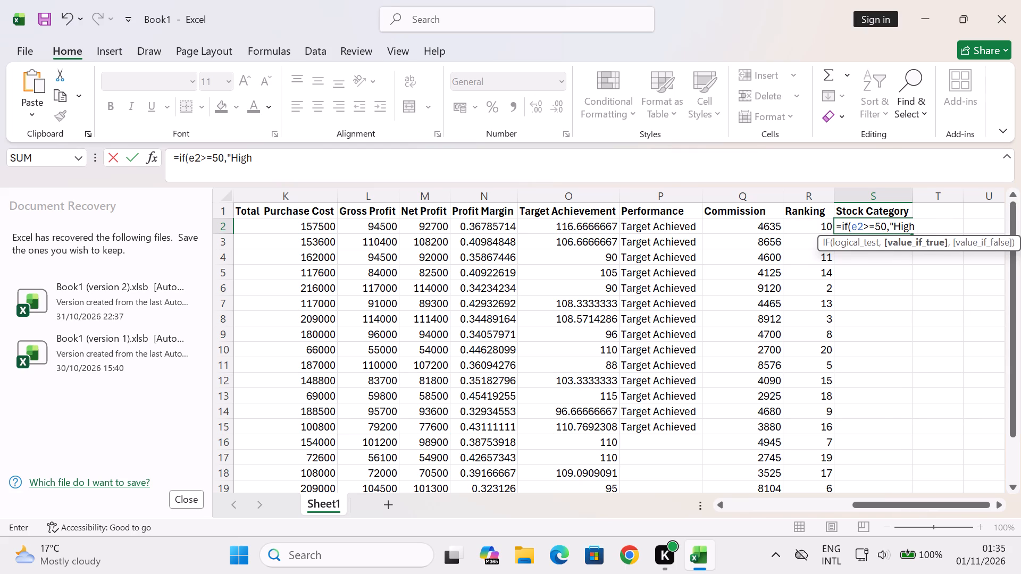
text(Sales)
text("')
key(BackSpace)
Nest a second IF as the false argument in S2's formula, testing E2>=25 and returning "Medium Sales" when true.
key(comma)
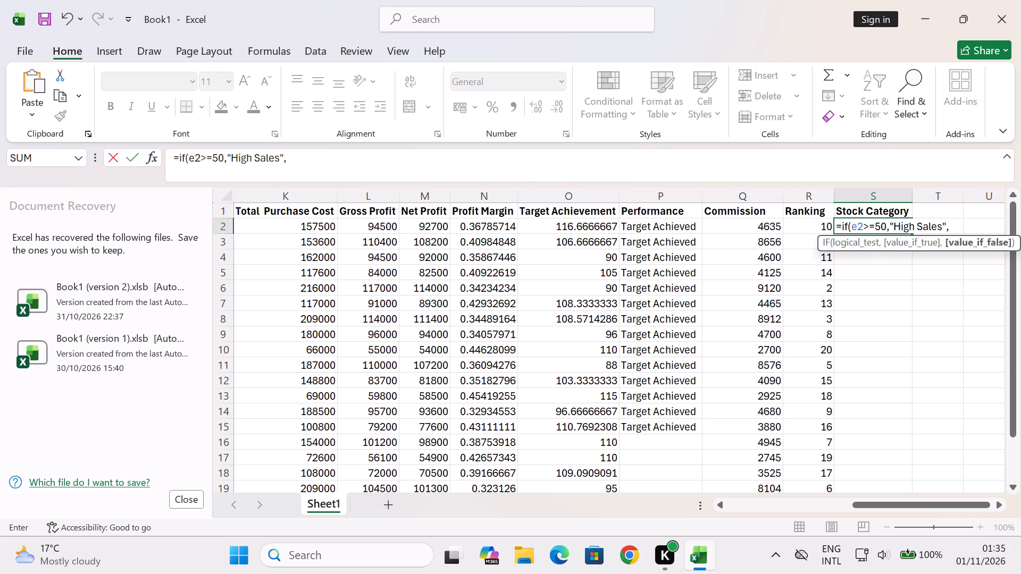
key(i)
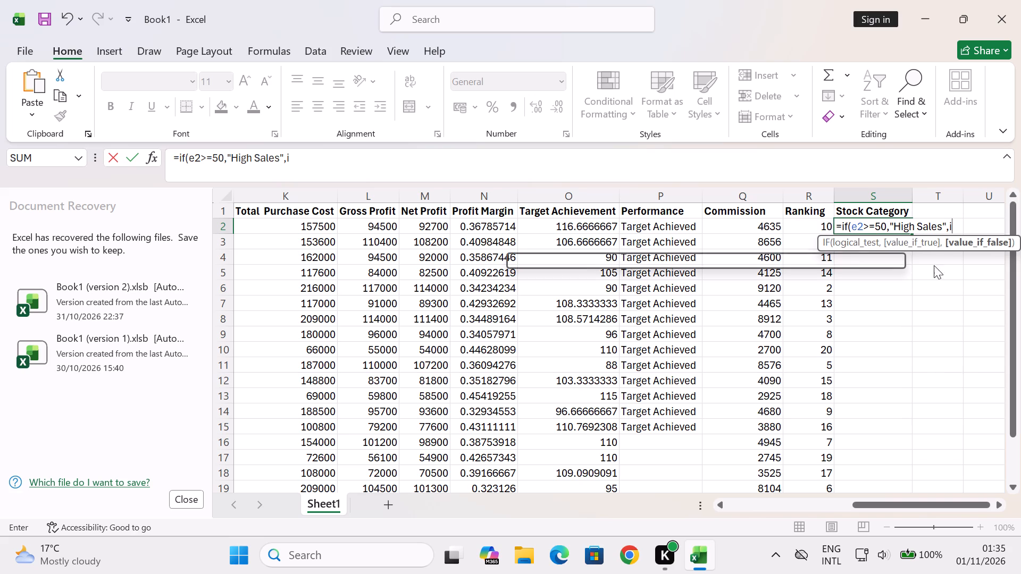
key(f)
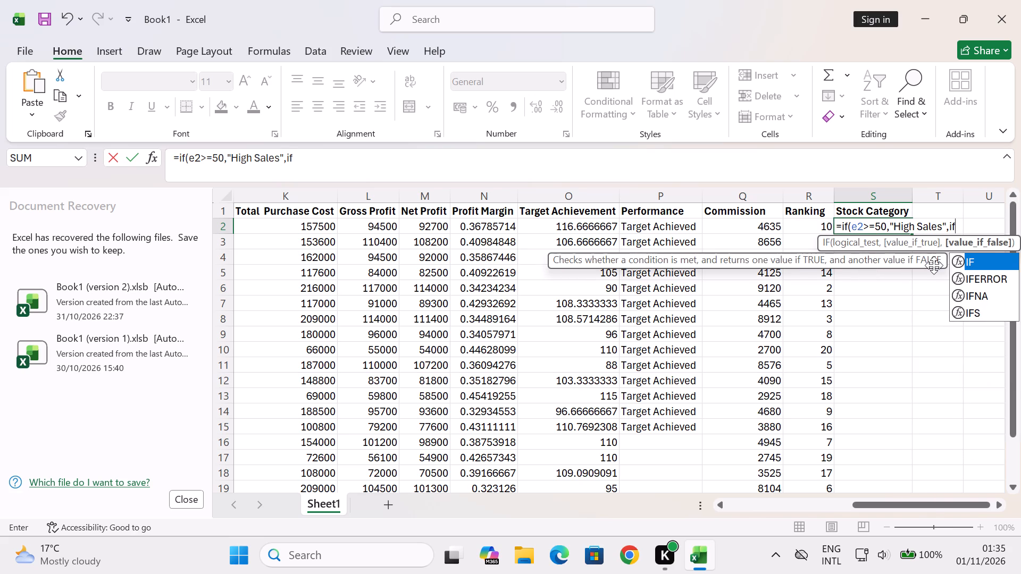
key(shift+parenleft)
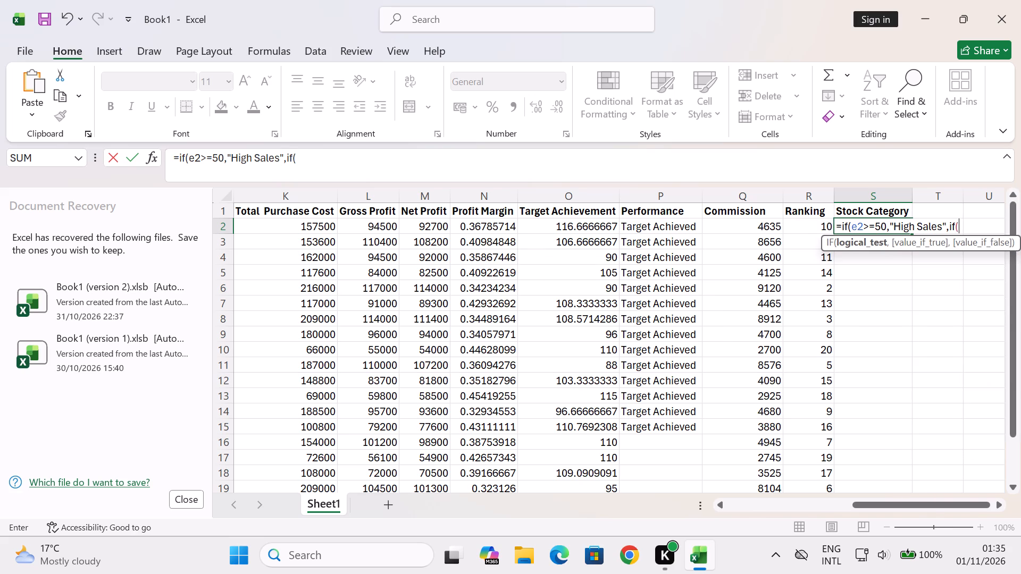
text(e2)
text(>=)
text(25)
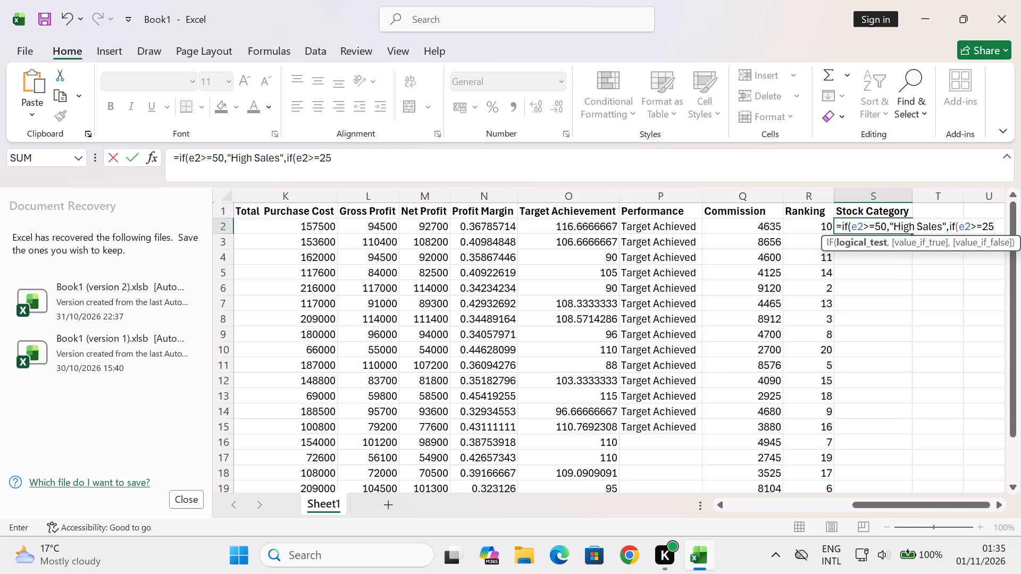
key(comma)
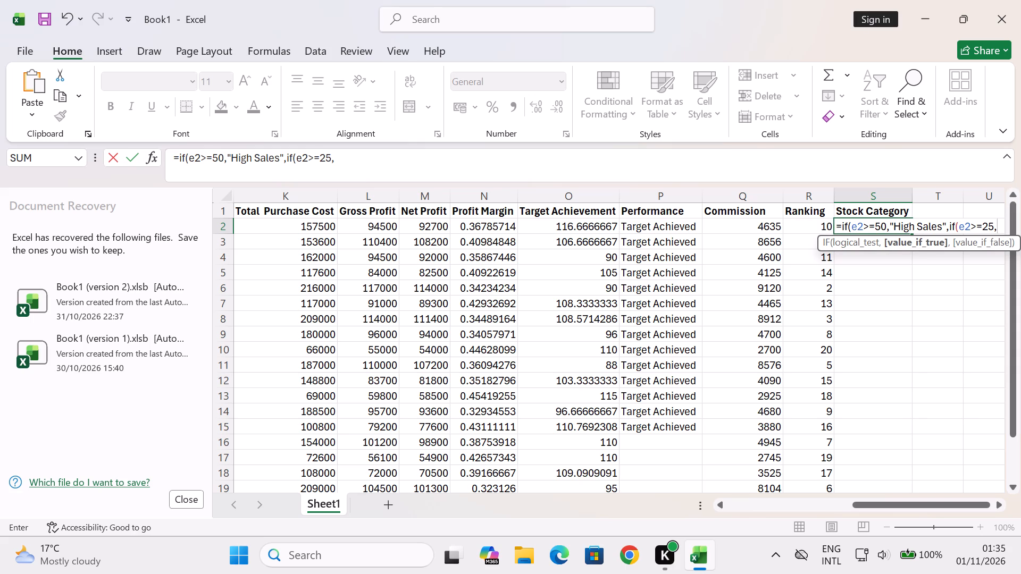
text("')
key(BackSpace)
text(Medium)
key(space)
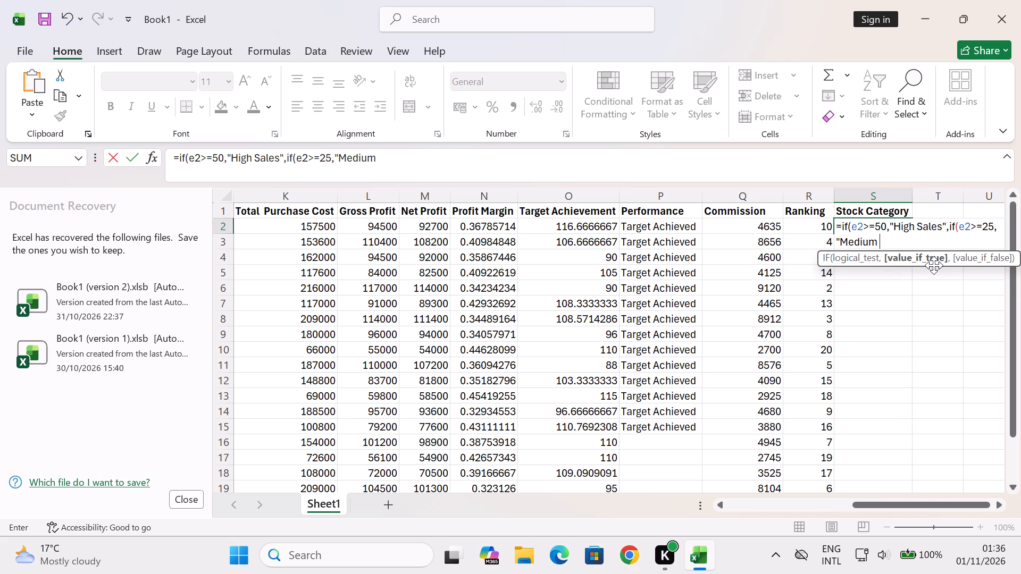
text(Sa)
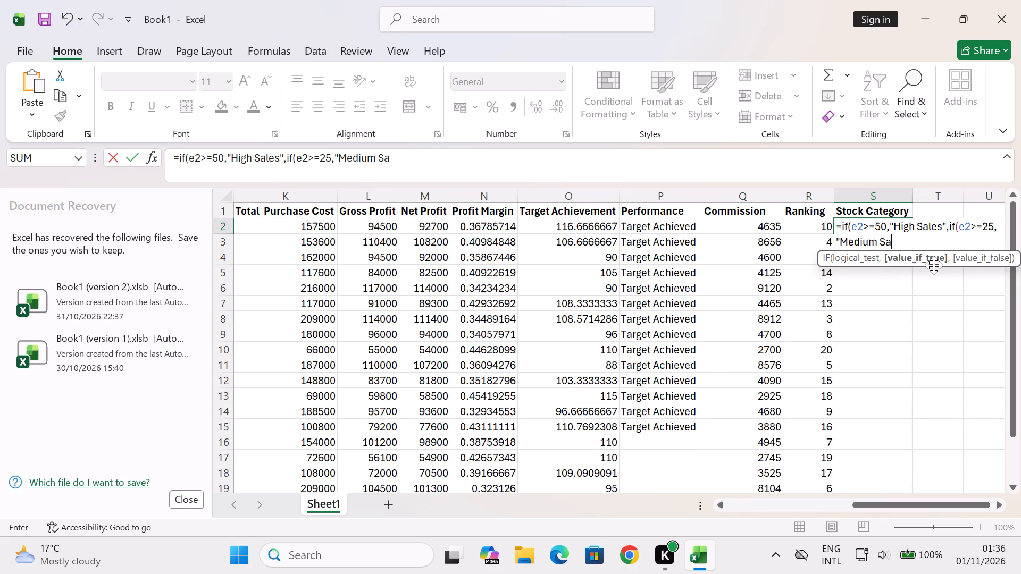
key(l)
text(es)
text("')
key(BackSpace)
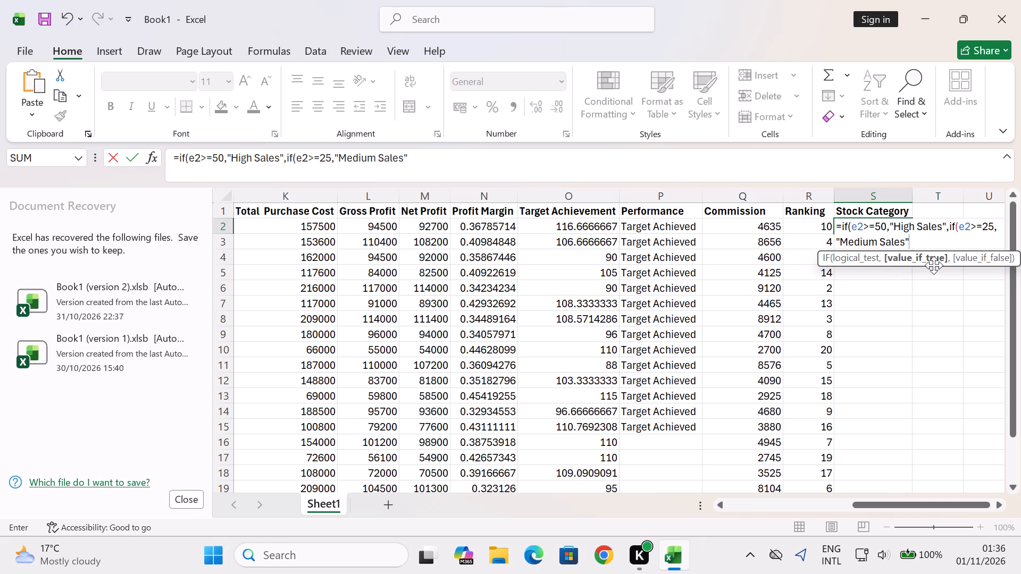
key(shift+parenright)
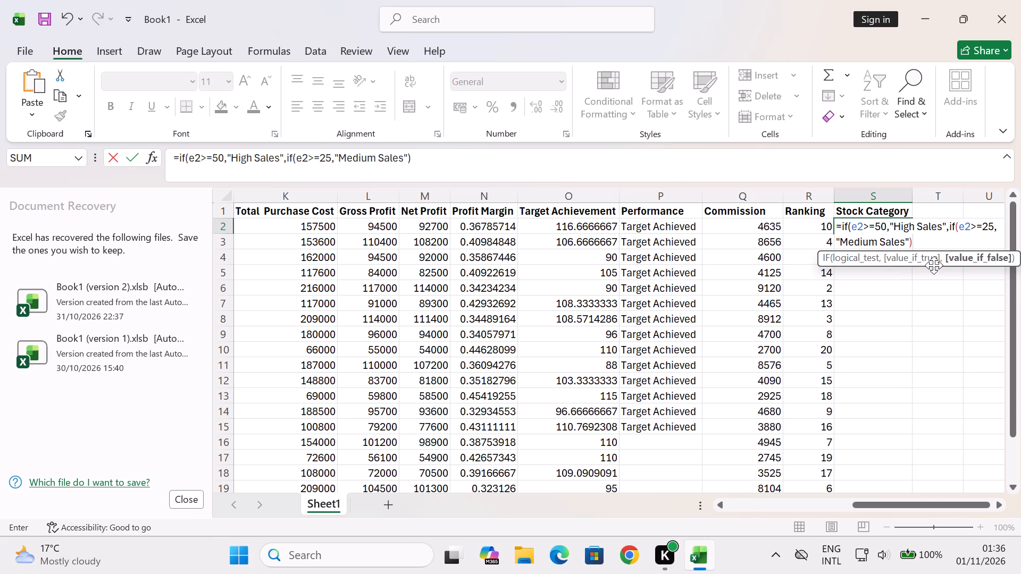
key(BackSpace)
Complete S2's nested IF formula with "Low Sales" as the final false value, close both functions and enter it.
key(comma)
text("')
key(BackSpace)
text(Lo)
key(w)
key(space)
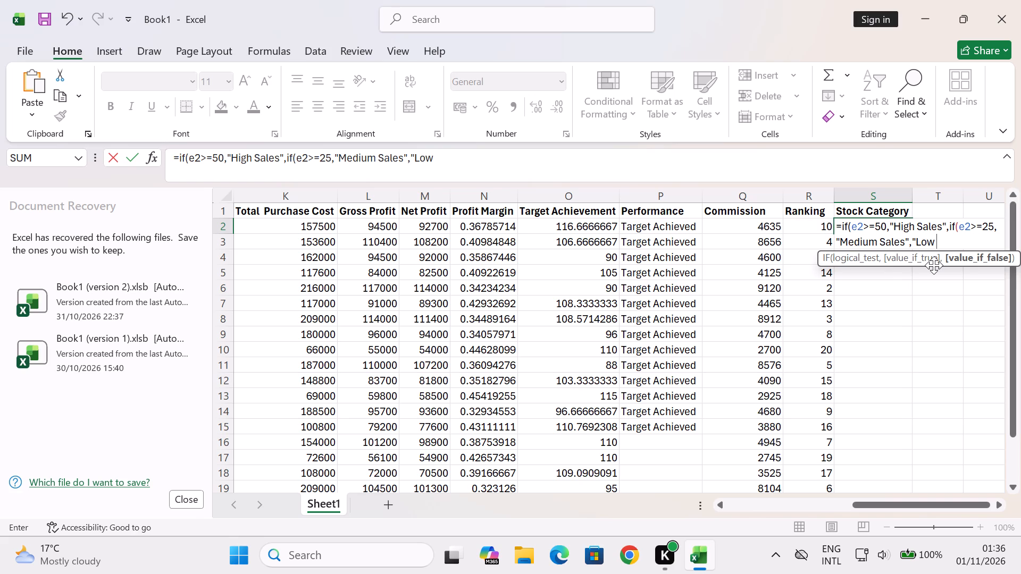
text(Sa)
key(l)
text(es)
text("')
key(BackSpace)
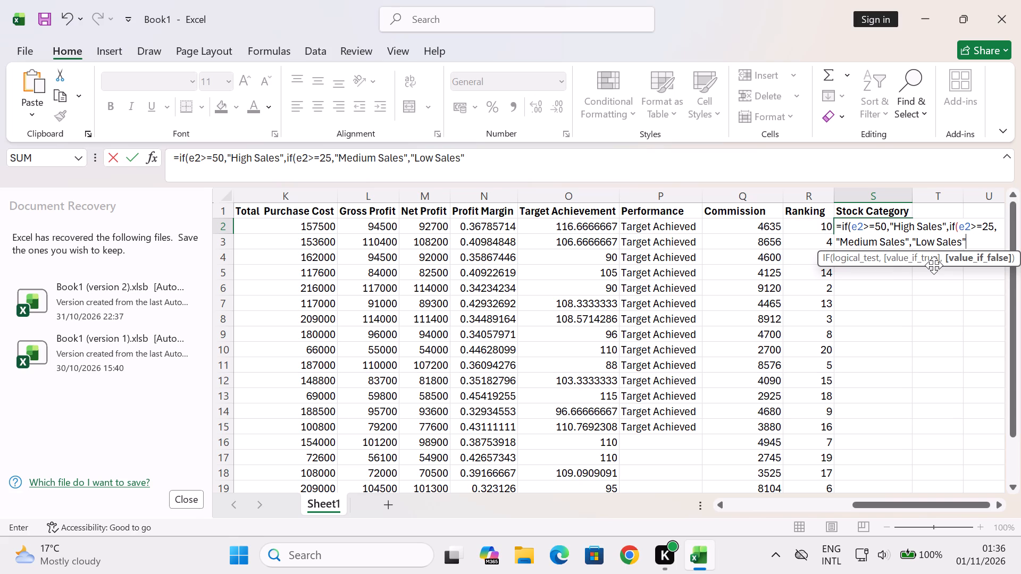
key(shift+parenright)
key(shift+parenright)
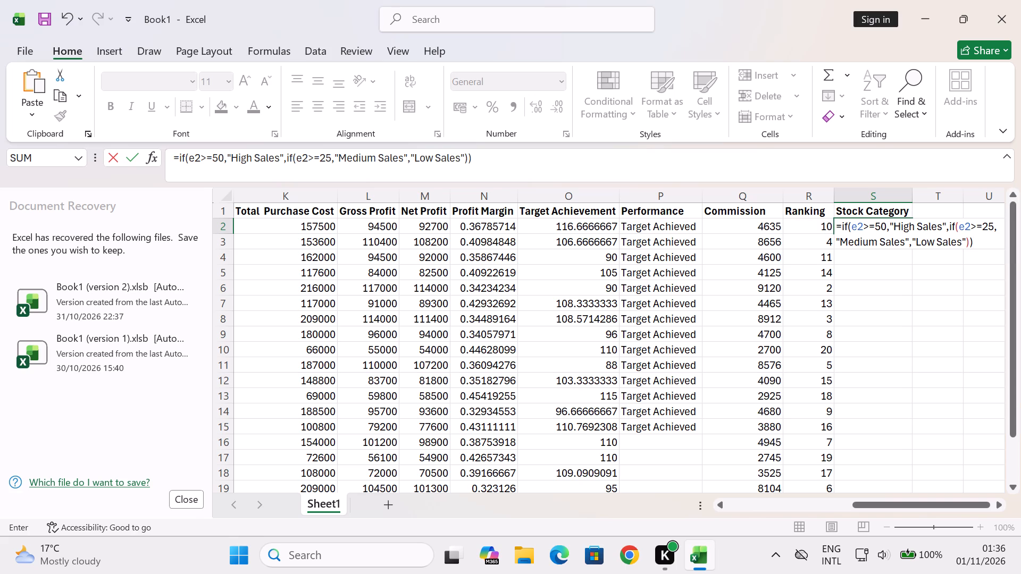
key(Return)
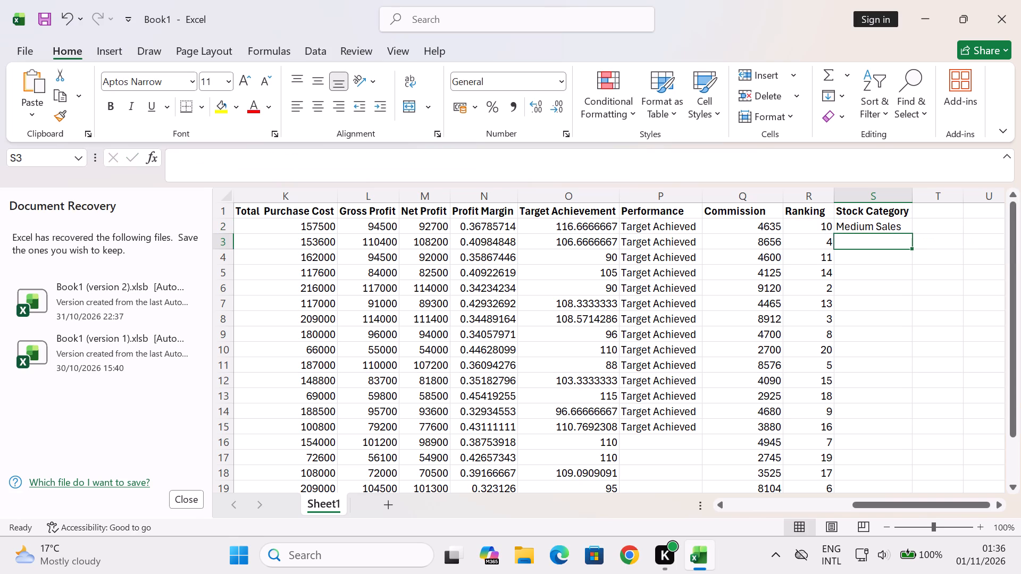
Start an IF formula in S3 that tests E3>=50 and returns "High Sales" when true.
key(equal)
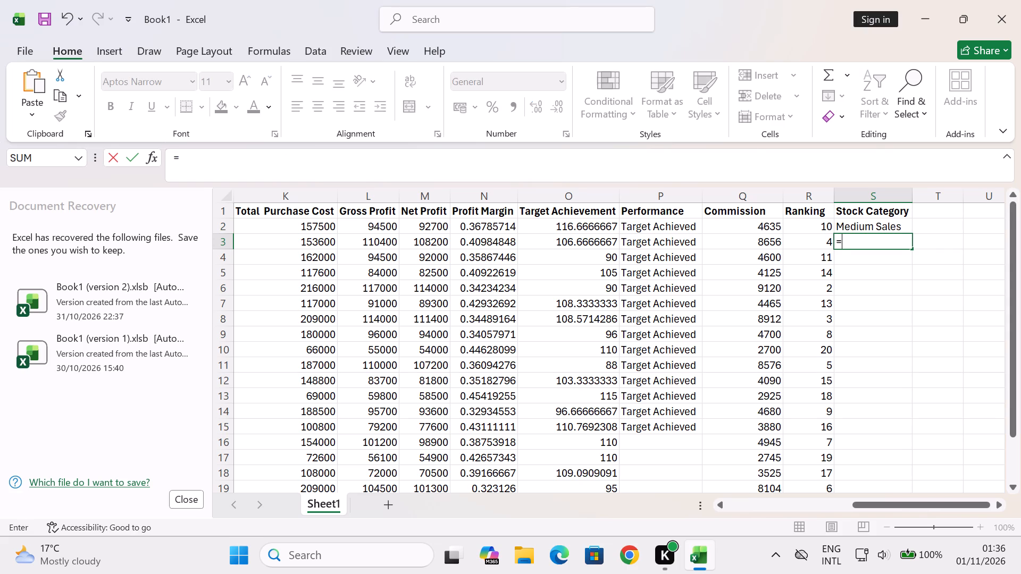
text(if)
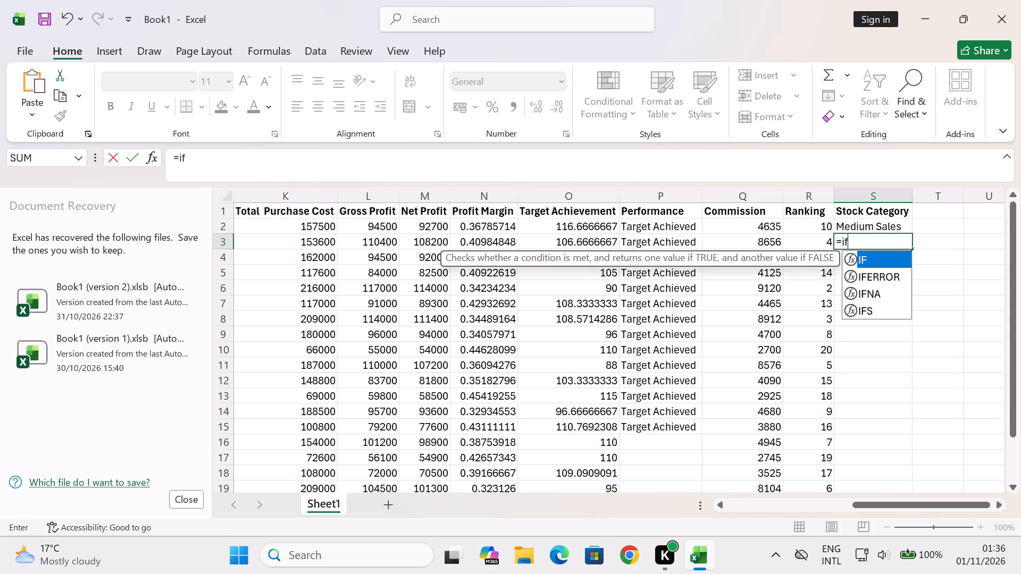
key(shift+parenleft)
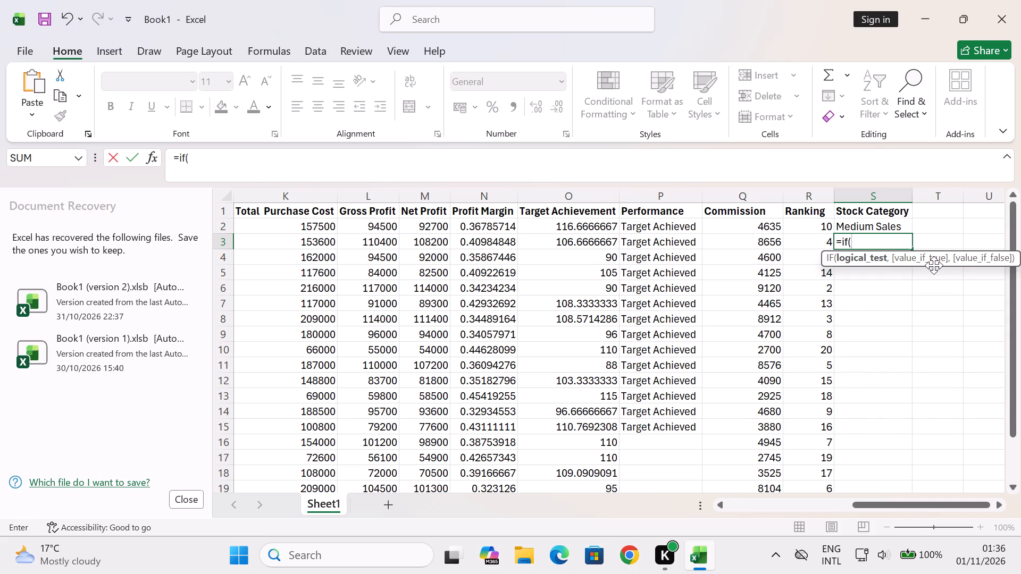
key(e)
key(3)
key(shift+greater)
key(equal)
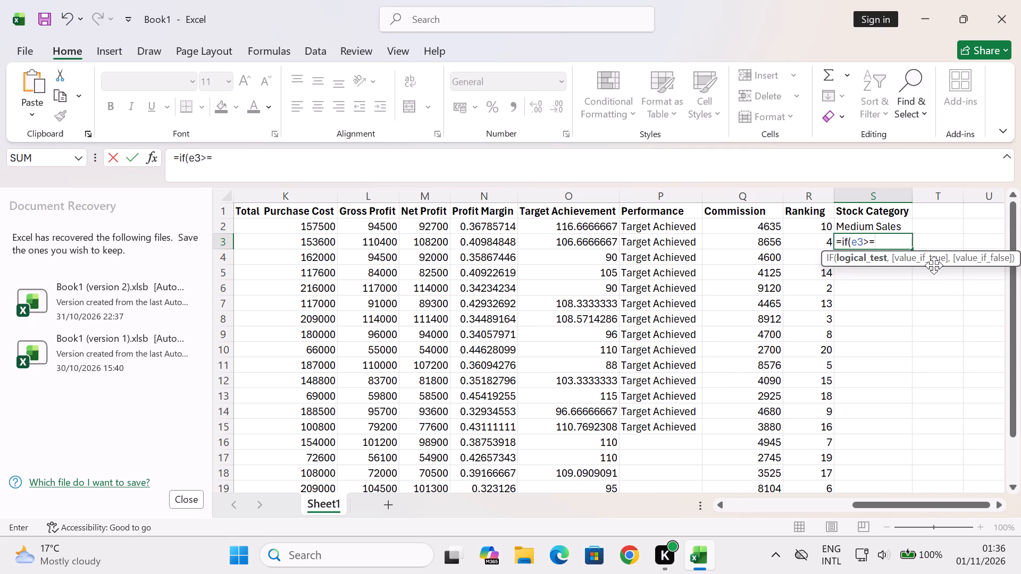
key(5)
key(0)
key(comma)
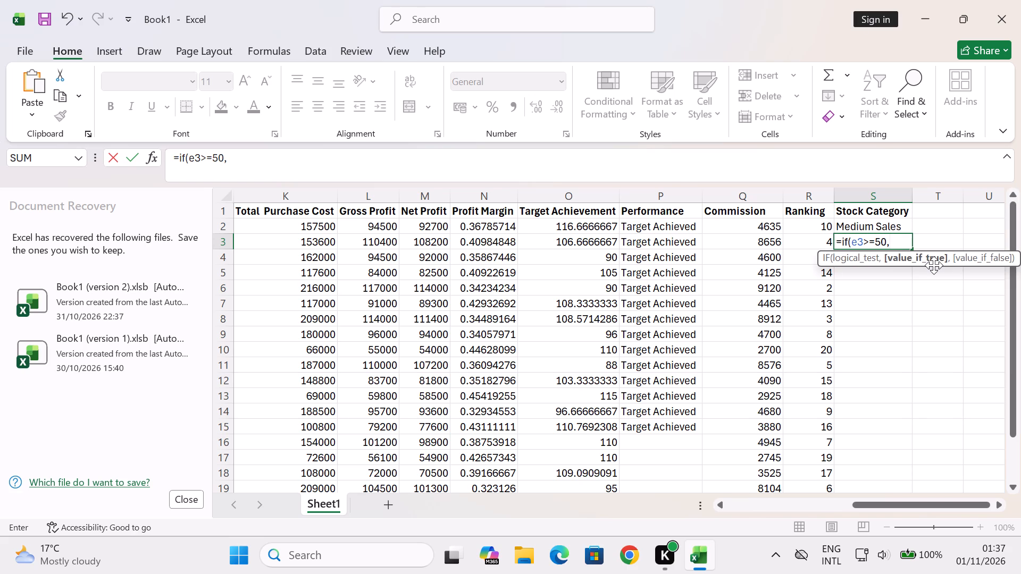
text("')
key(BackSpace)
text(High)
key(space)
text(Sal)
text(es)
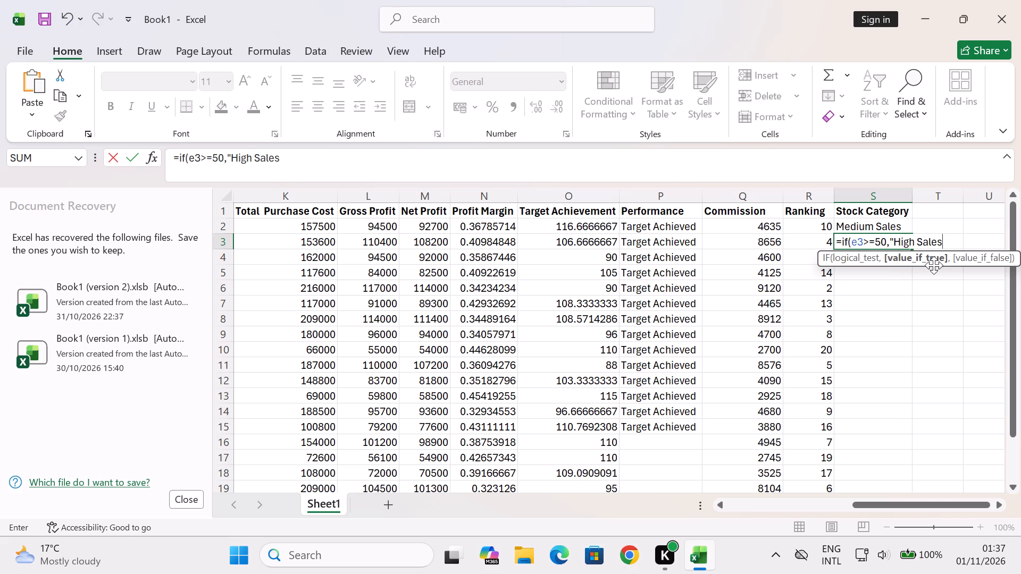
text("')
key(BackSpace)
Nest a second IF as the false argument in S3's formula, testing E3>=25 and returning "Medium Sales" when true.
key(comma)
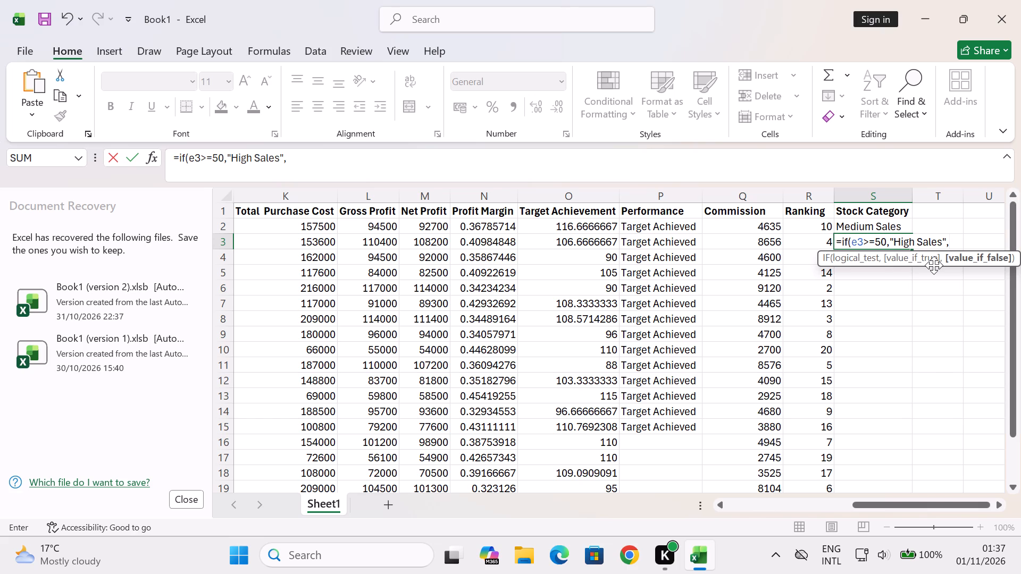
key(i)
key(f)
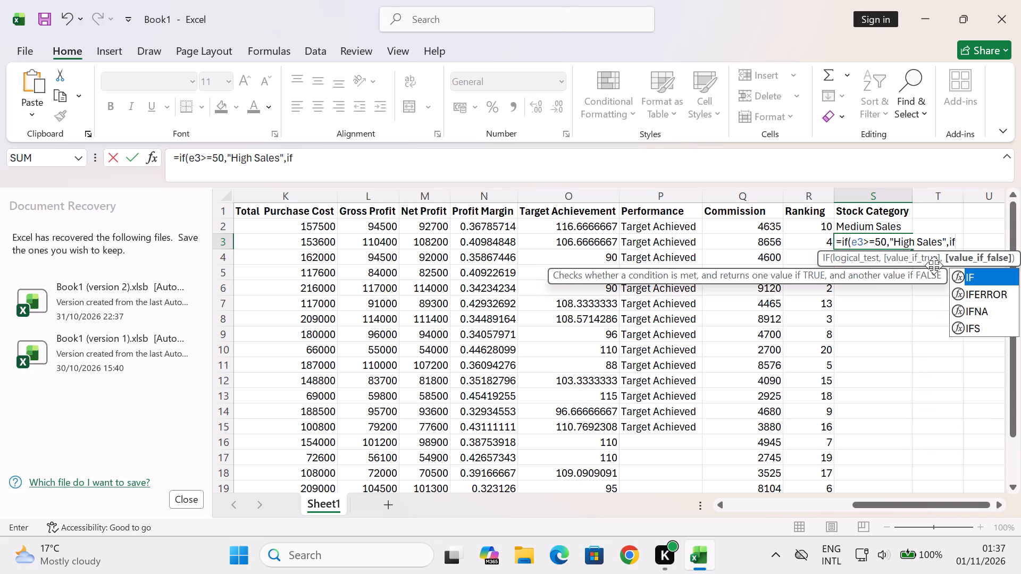
key(shift+parenleft)
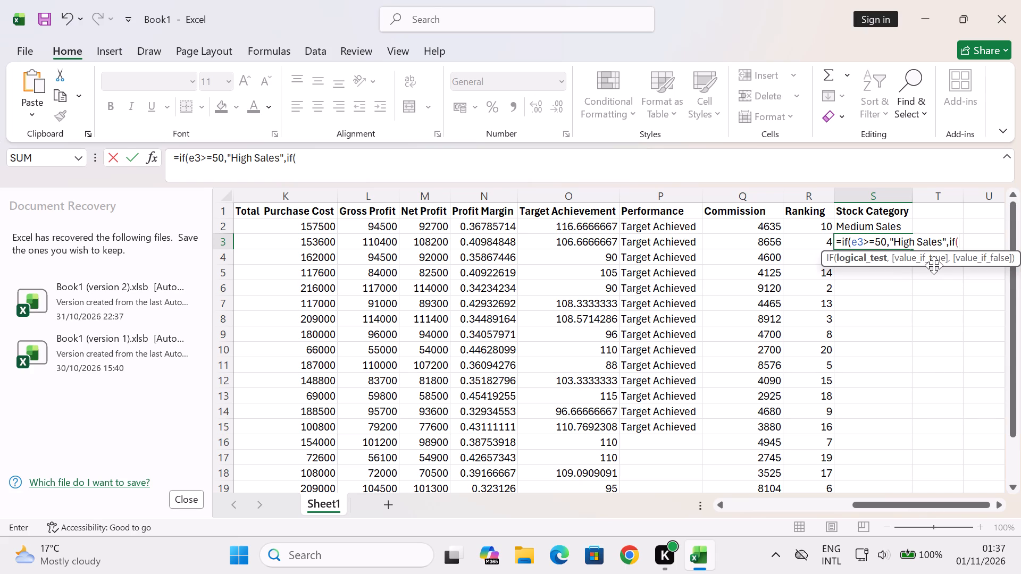
text(e3)
key(shift+greater)
key(equal)
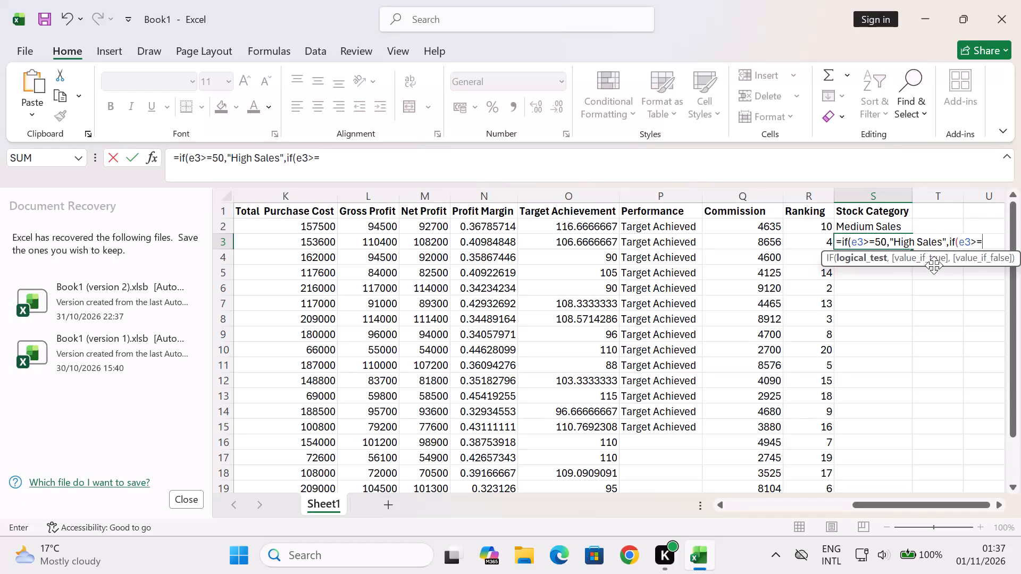
text(25)
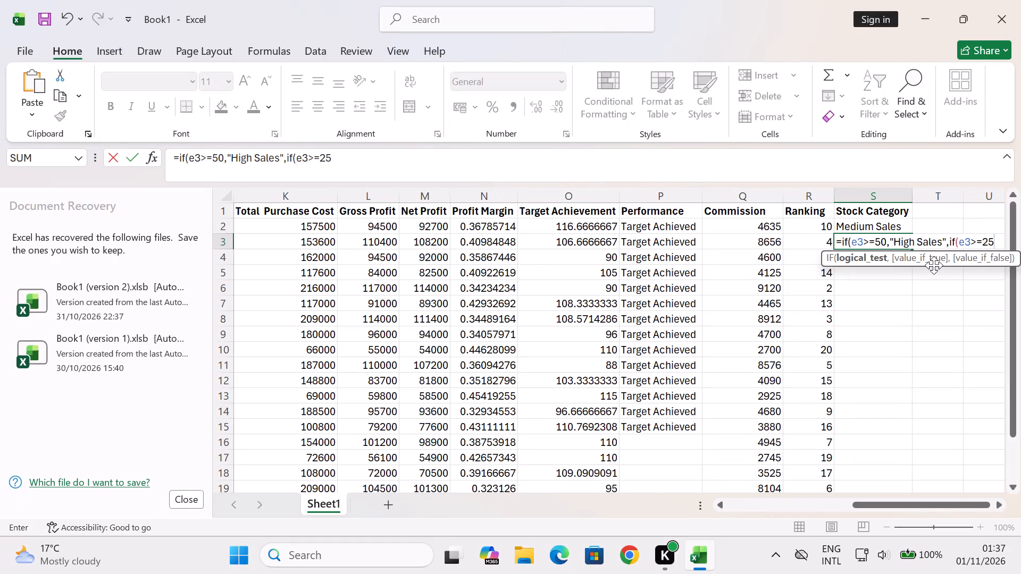
key(comma)
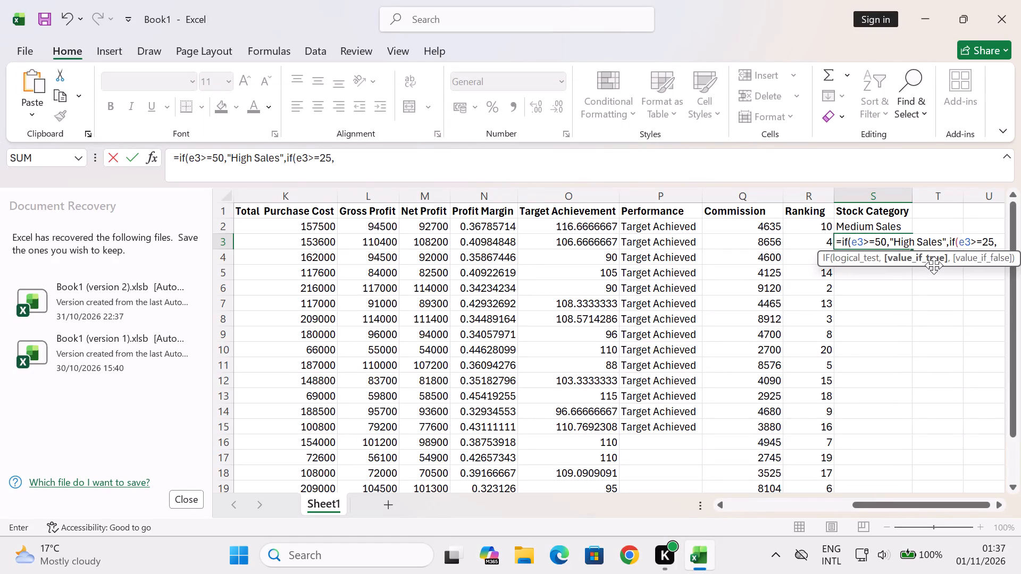
text("')
key(BackSpace)
key(shift+m)
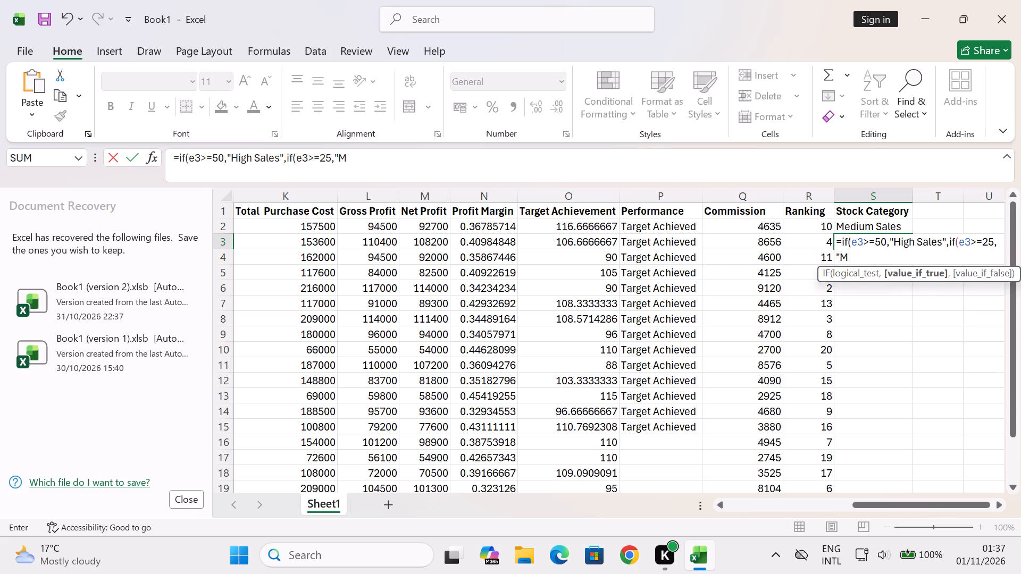
text(edium)
key(space)
text(Sal)
text(es)
key(shift+quotedbl)
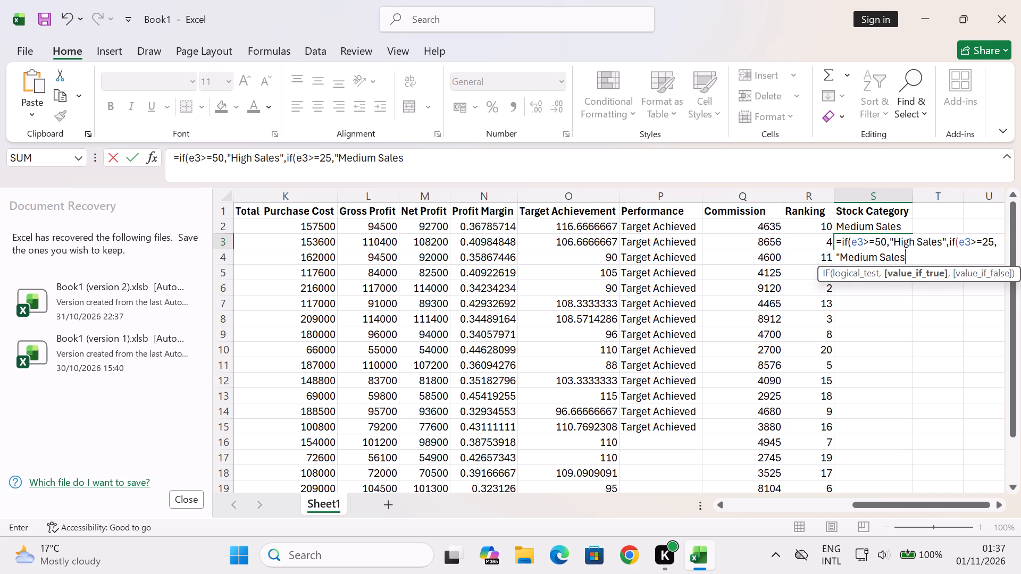
key(shift+apostrophe)
key(BackSpace)
Complete S3's nested IF formula with "Low Sales" as the final false value, close both functions and enter it.
key(comma)
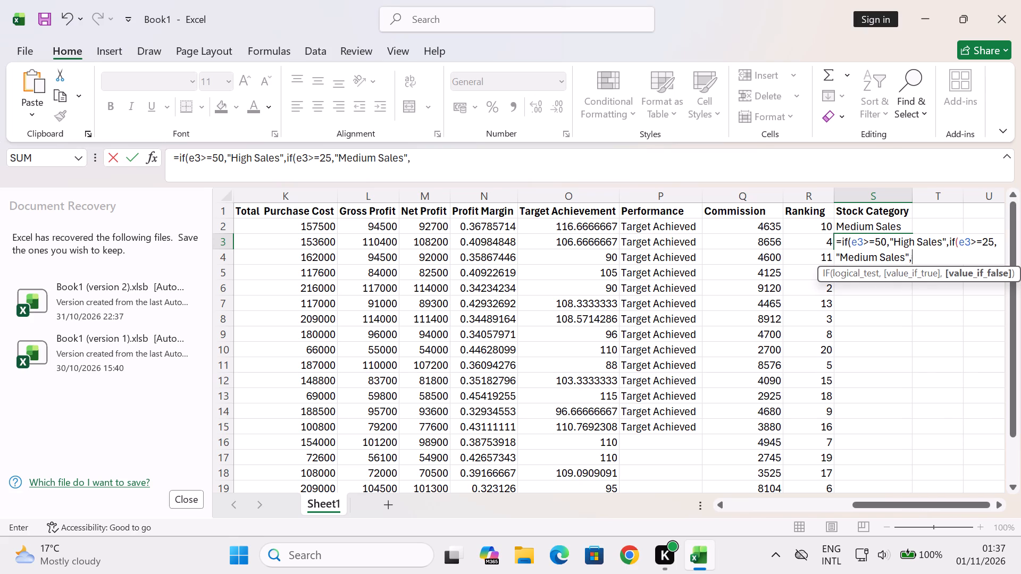
text("')
key(BackSpace)
text(Lo)
text(w)
key(space)
text(Sal)
text(es)
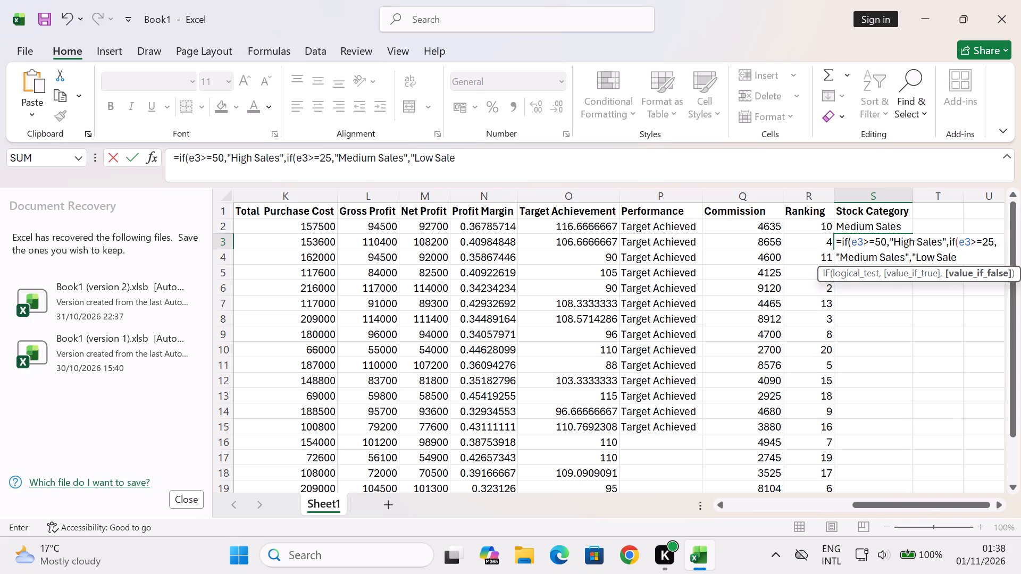
text("')
key(BackSpace)
key(shift+parenright)
key(shift+parenright)
key(Return)
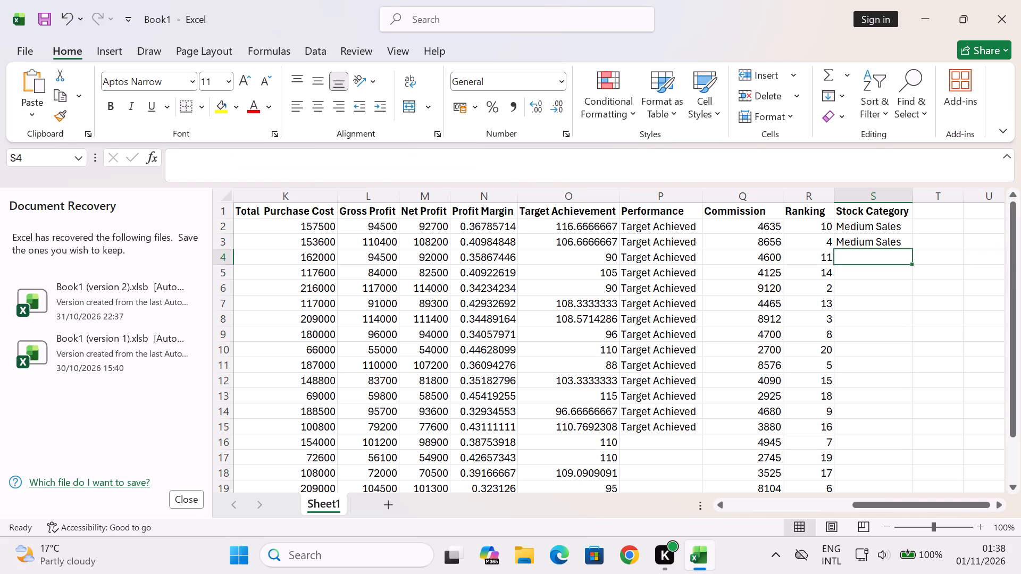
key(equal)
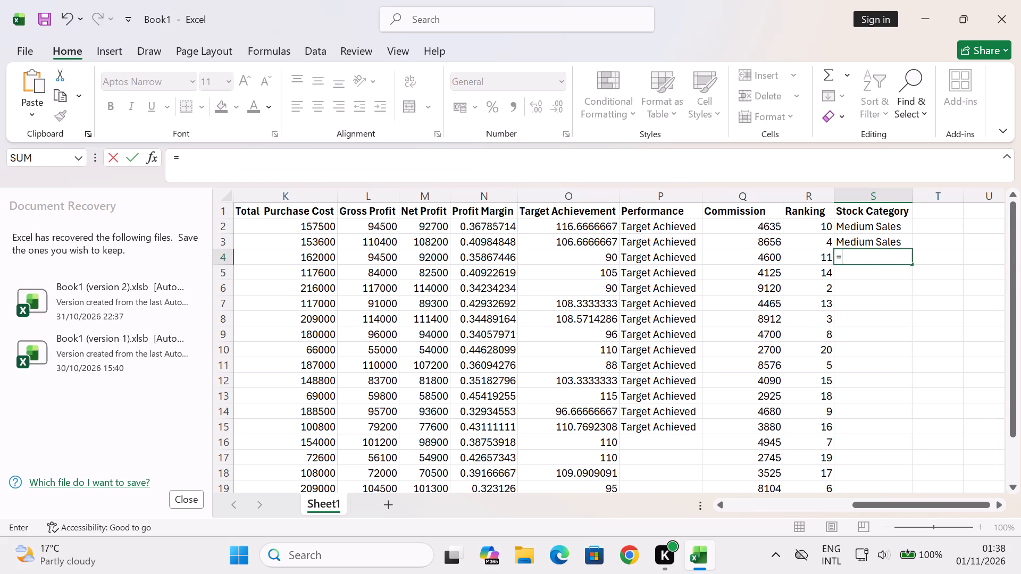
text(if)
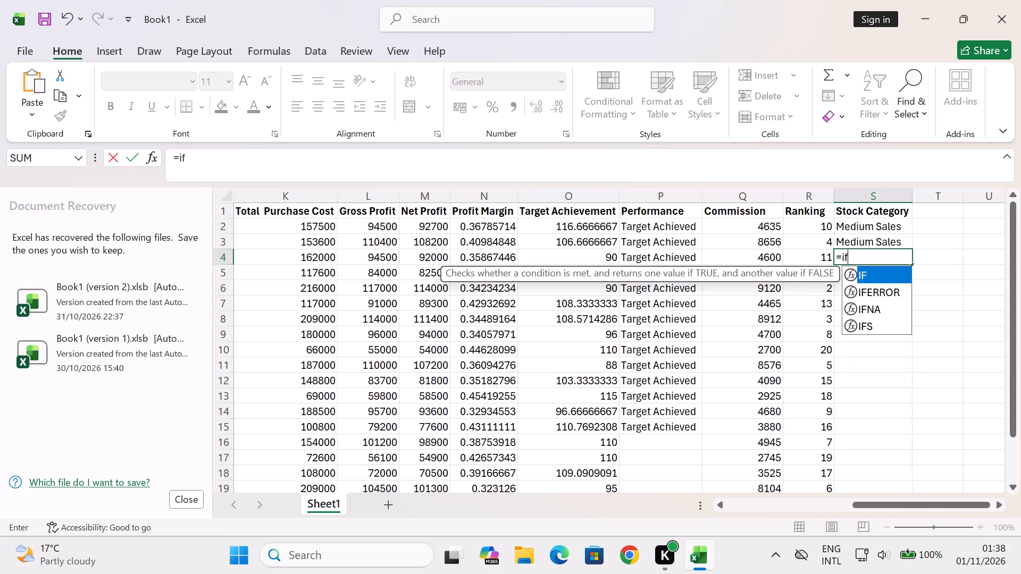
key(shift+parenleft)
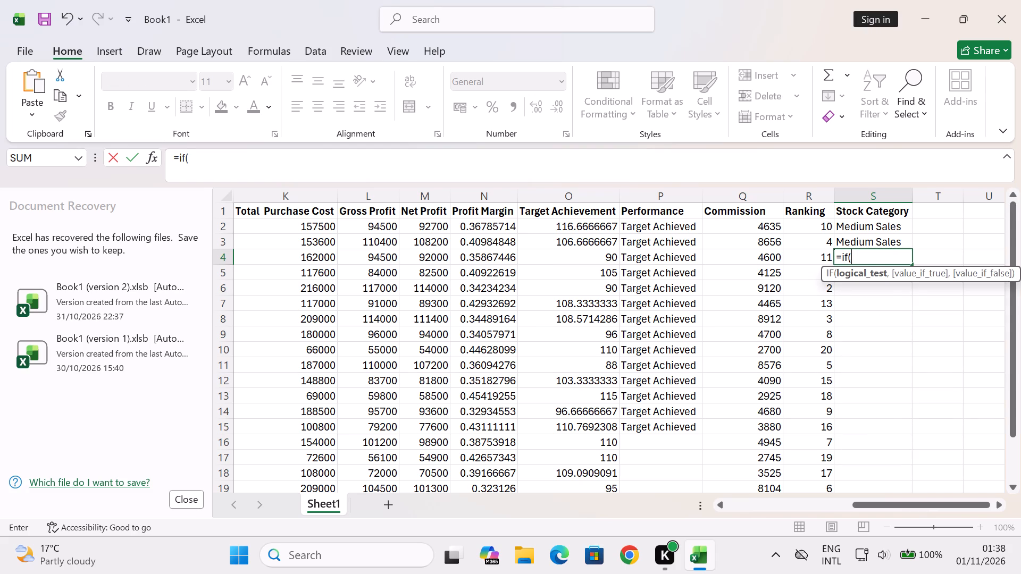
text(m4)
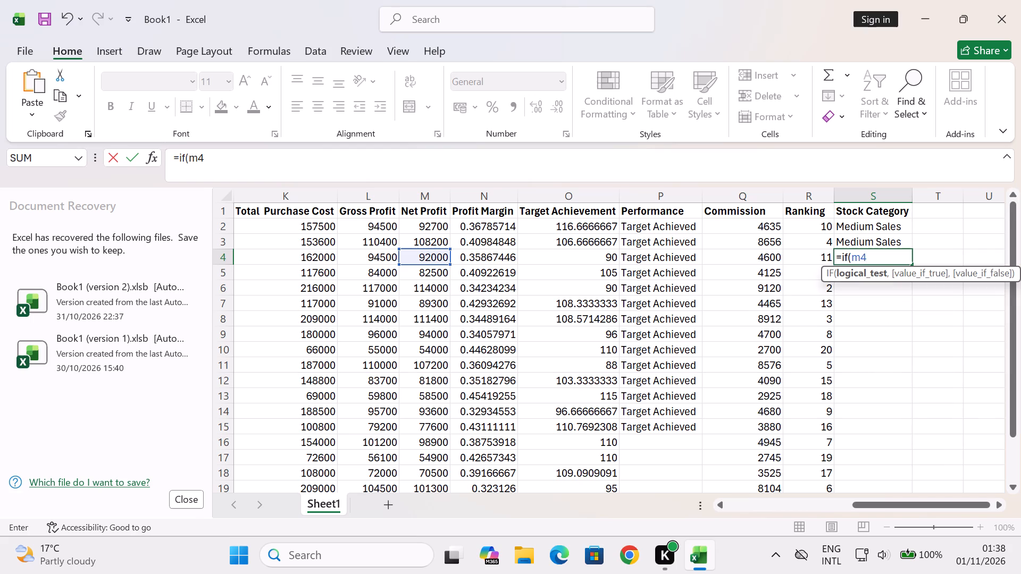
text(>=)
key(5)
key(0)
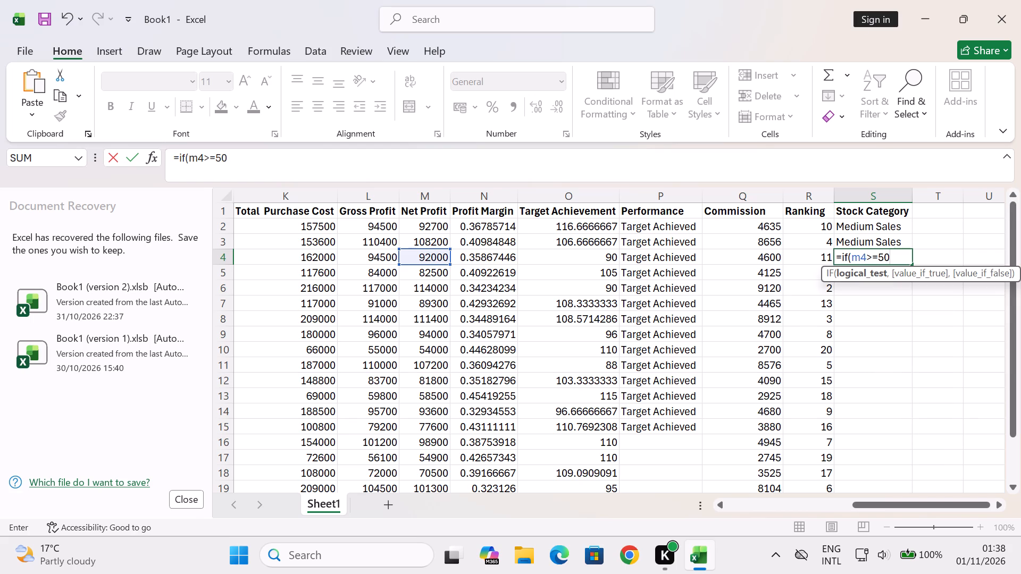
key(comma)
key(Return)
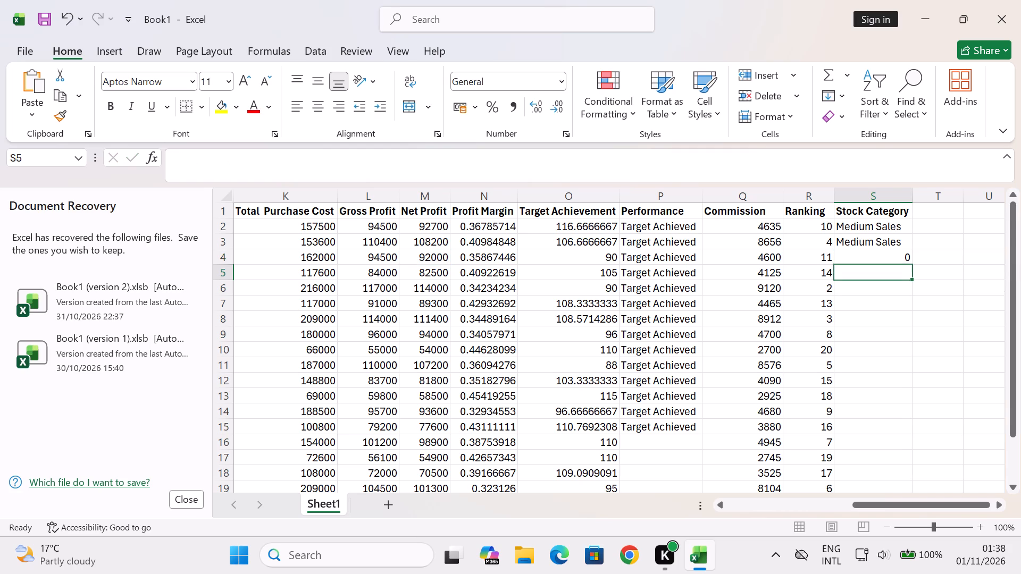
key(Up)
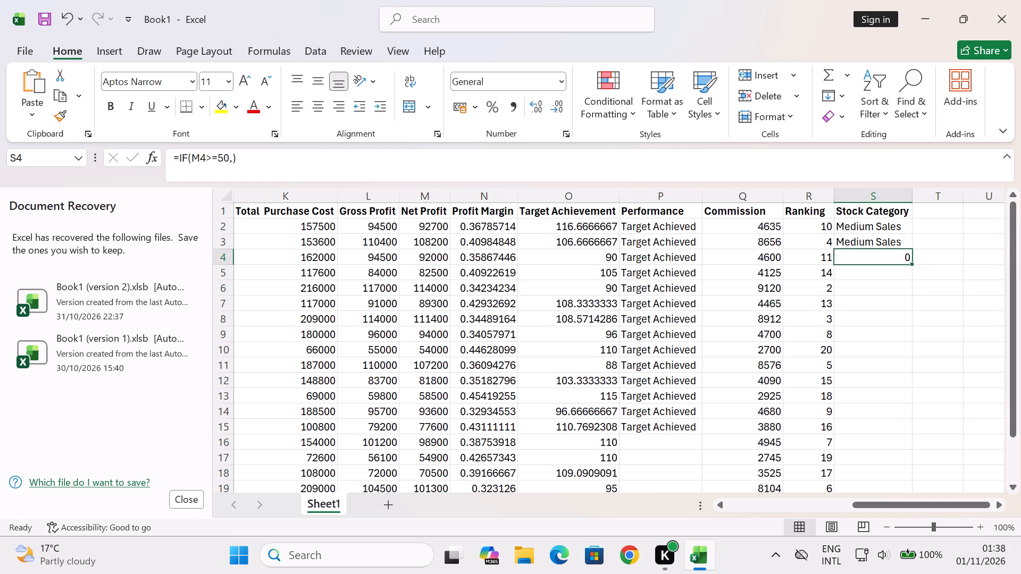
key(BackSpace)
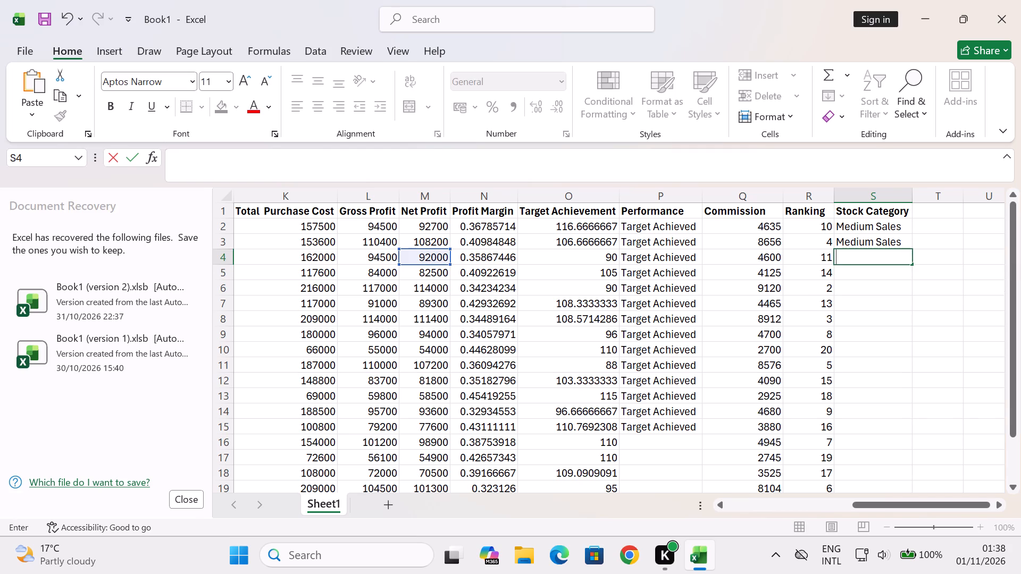
Start an IF formula in S4 with a greater-than-or-equal test on M4.
key(equal)
key(i)
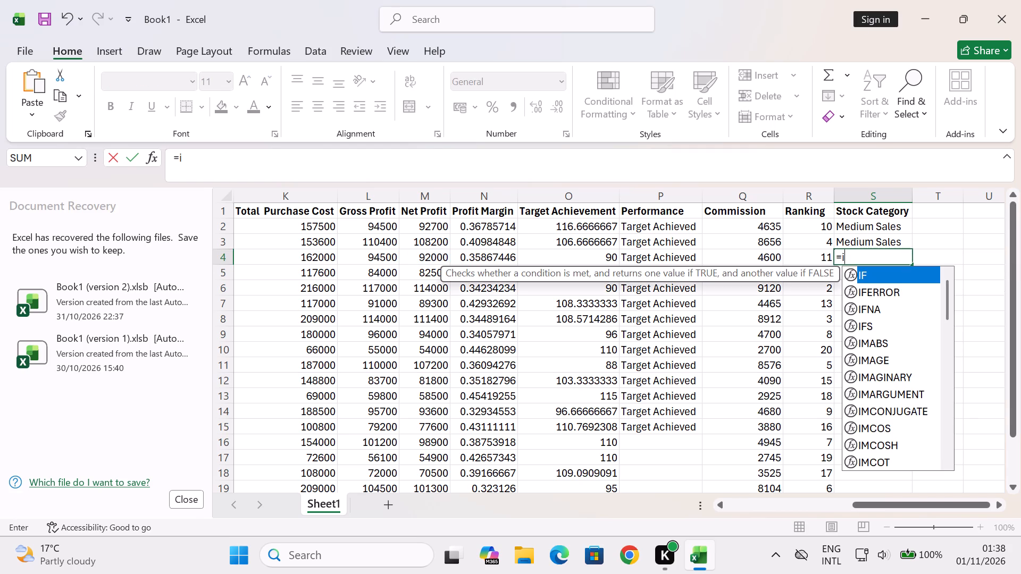
key(f)
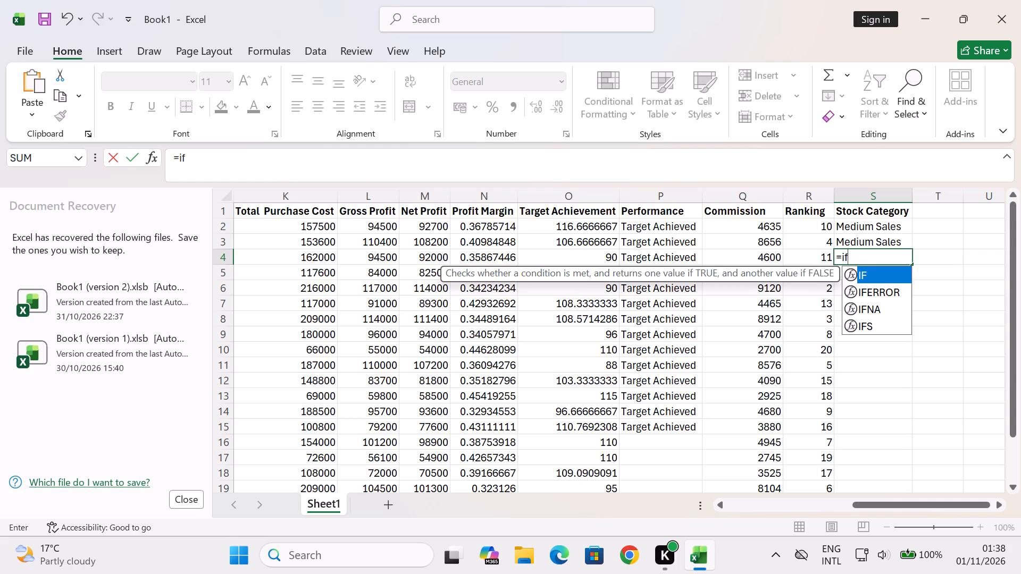
text((m)
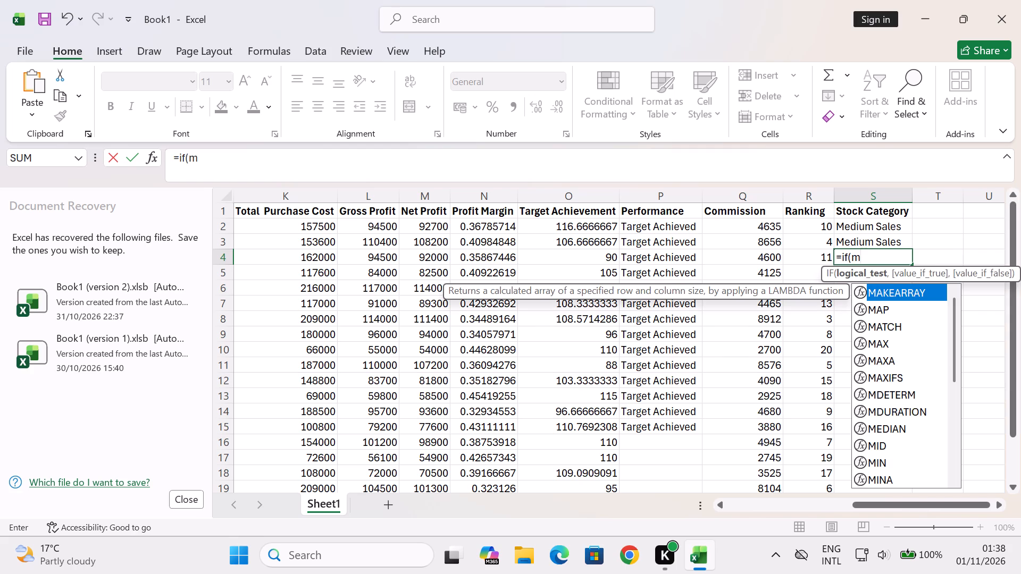
key(4)
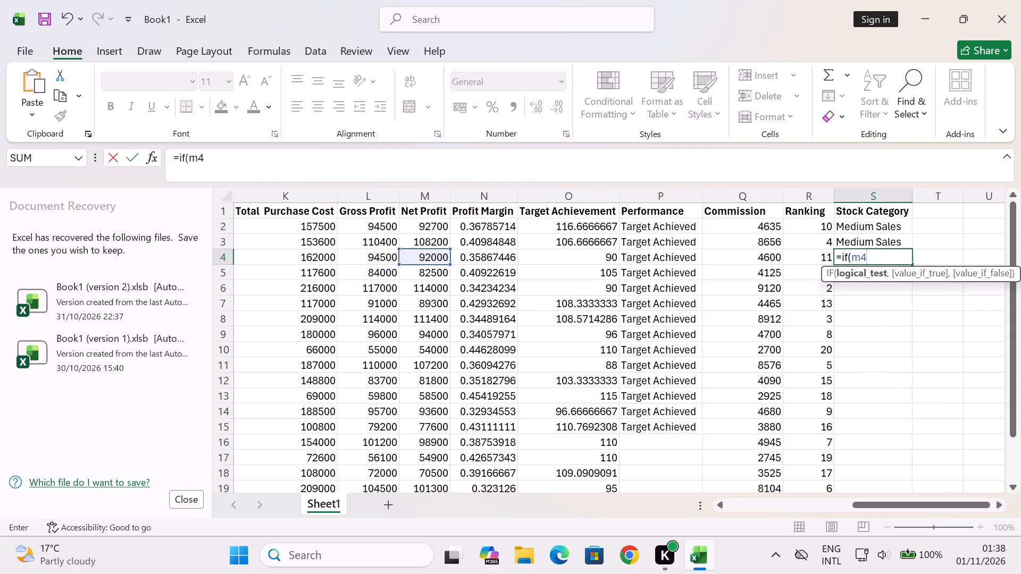
text(>=)
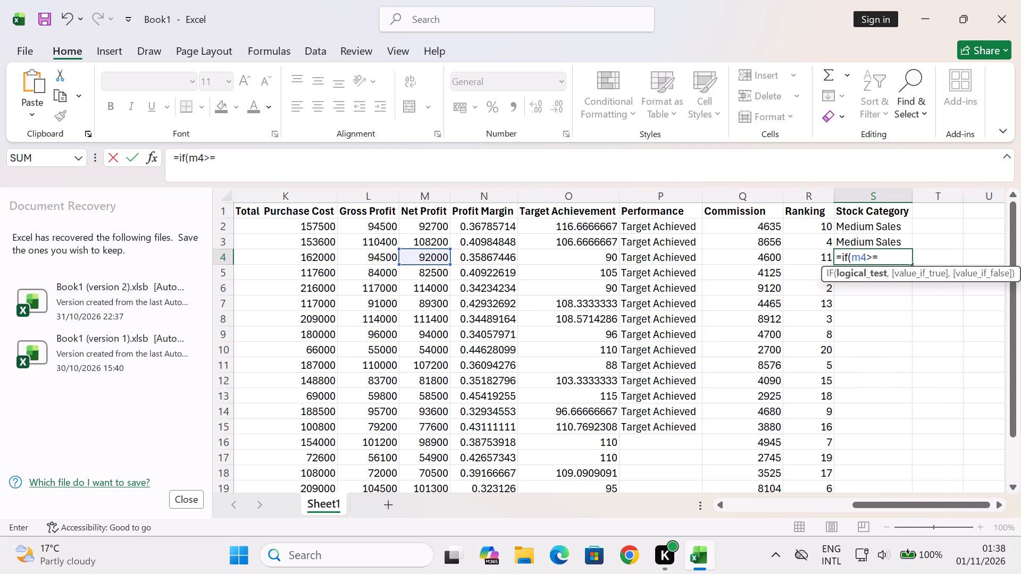
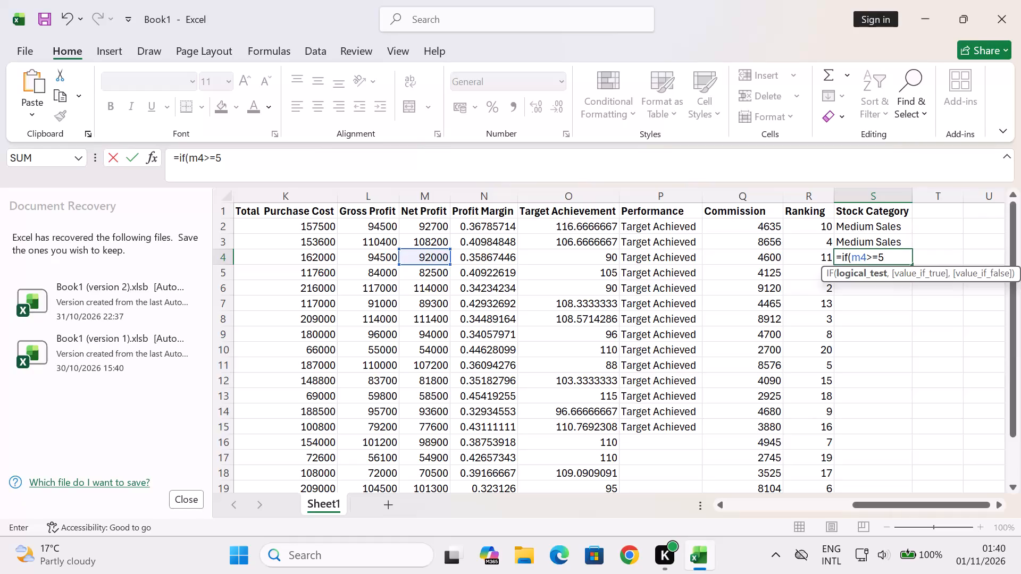
Complete the first test in S4's IF formula as M4>=50 and return "High Sales" when true.
key(0)
key(comma)
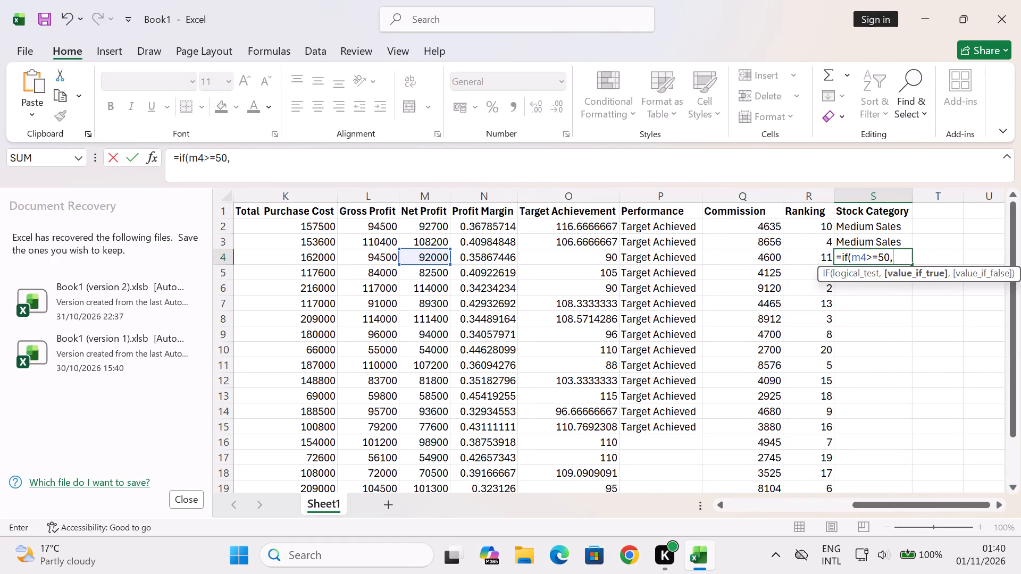
text("')
key(BackSpace)
text(High)
key(space)
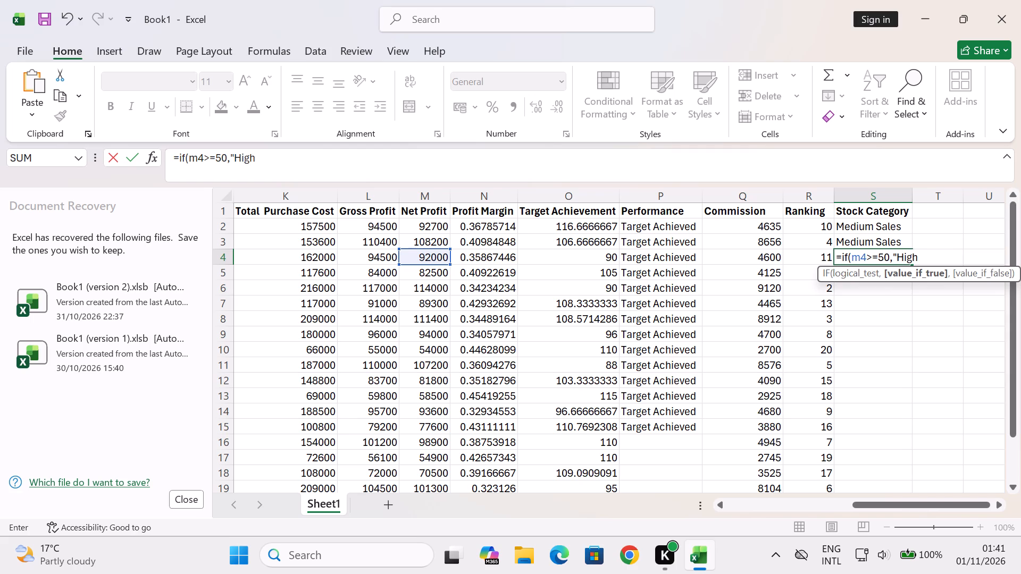
text(Sales)
text("')
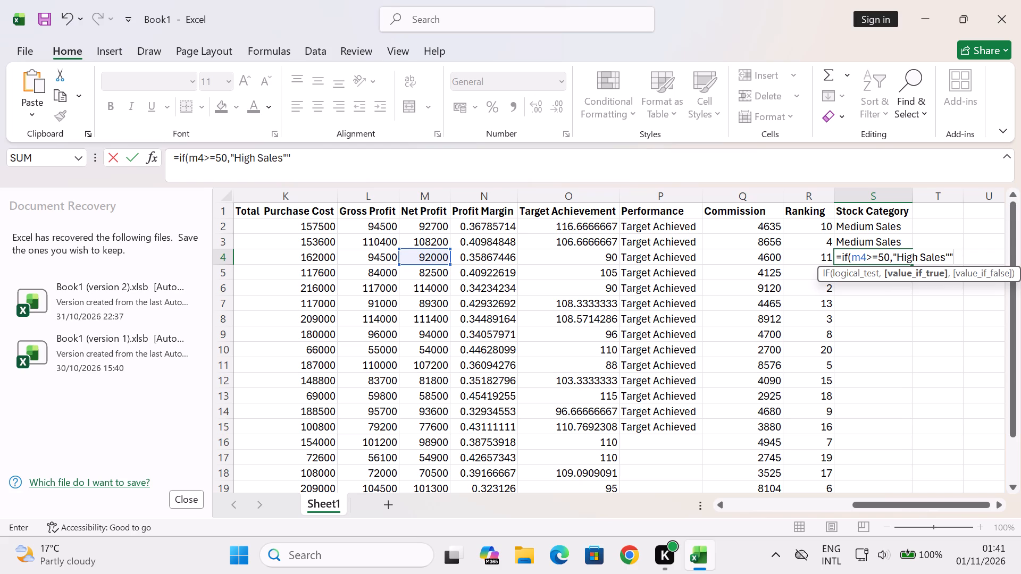
key(BackSpace)
Nest a second IF as the false argument in S4's formula, testing M4>=25 and returning "Medium Sales" when true.
key(comma)
key(i)
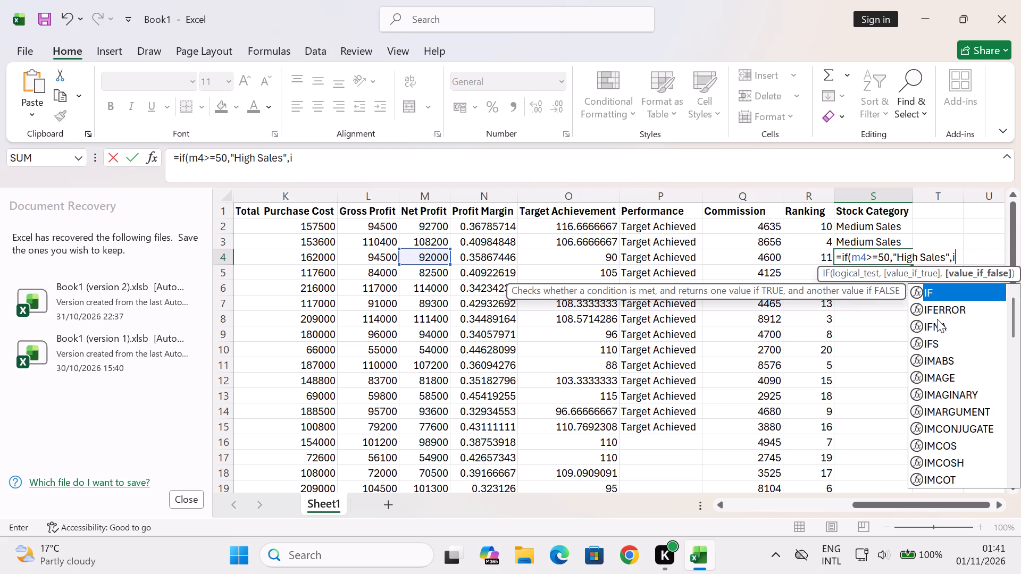
key(f)
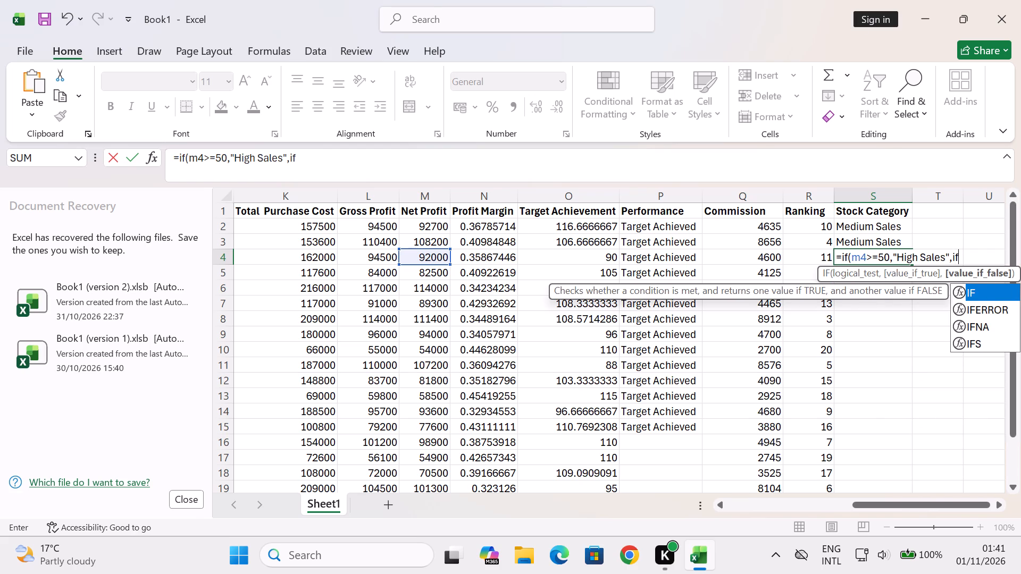
text((m)
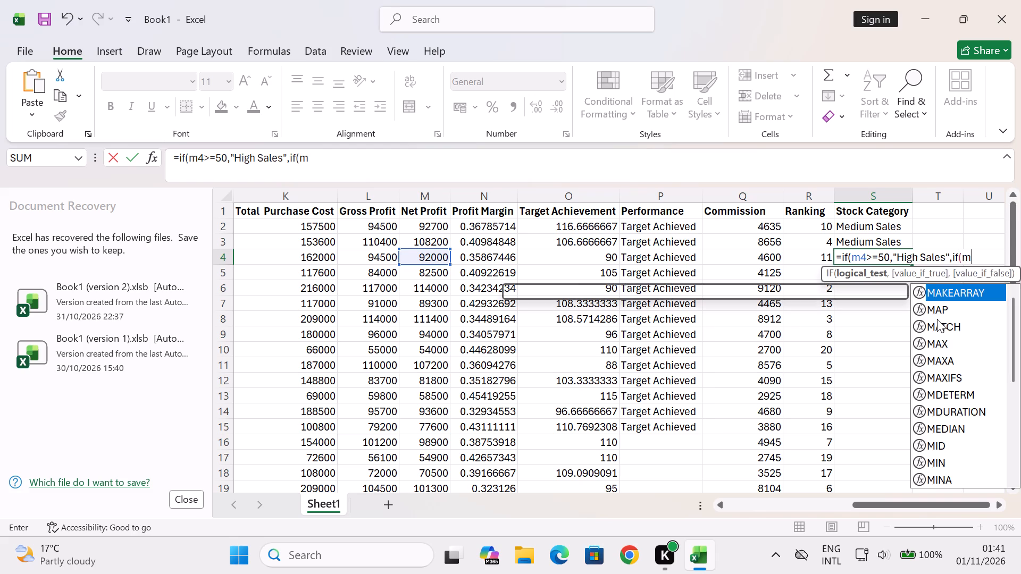
key(4)
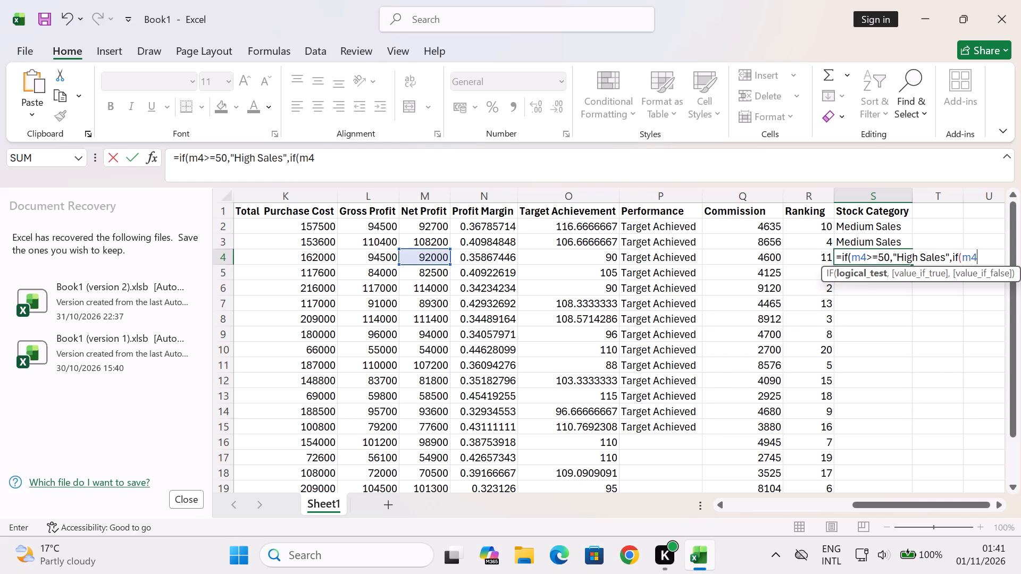
text(>=)
text(25)
key(comma)
text("')
key(BackSpace)
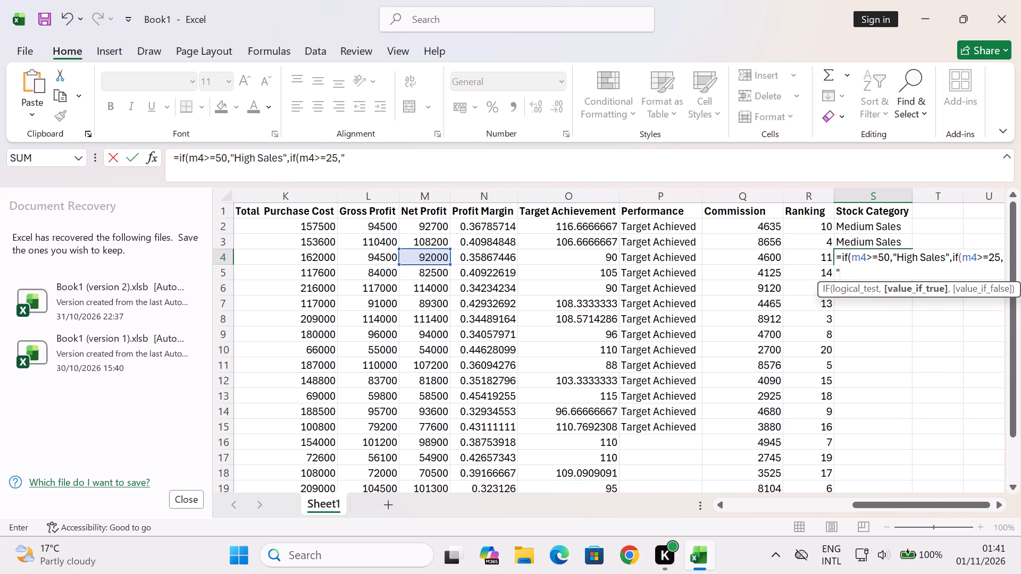
key(shift+m)
text(ed)
text(ium)
key(space)
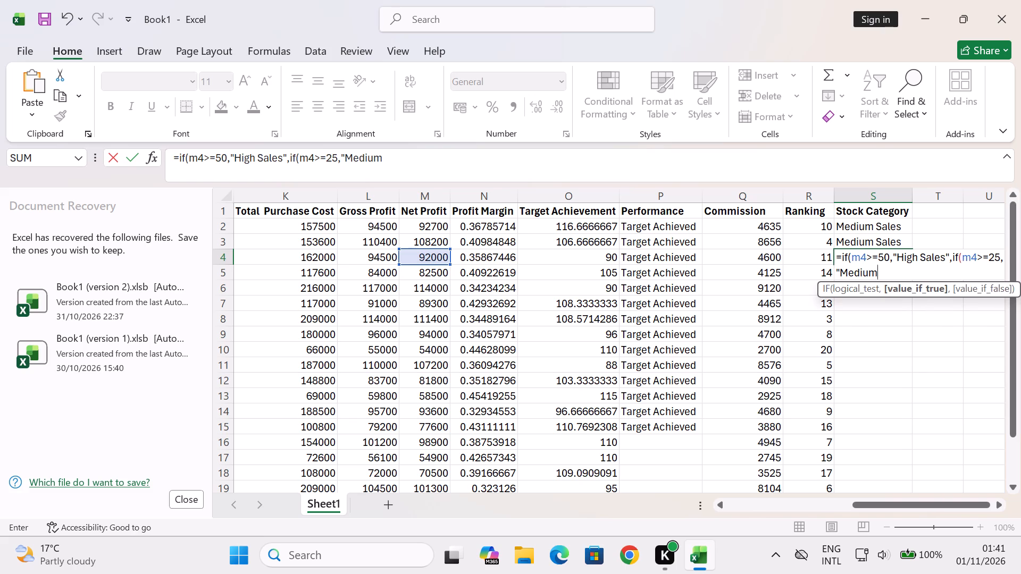
text(Sa)
text(les)
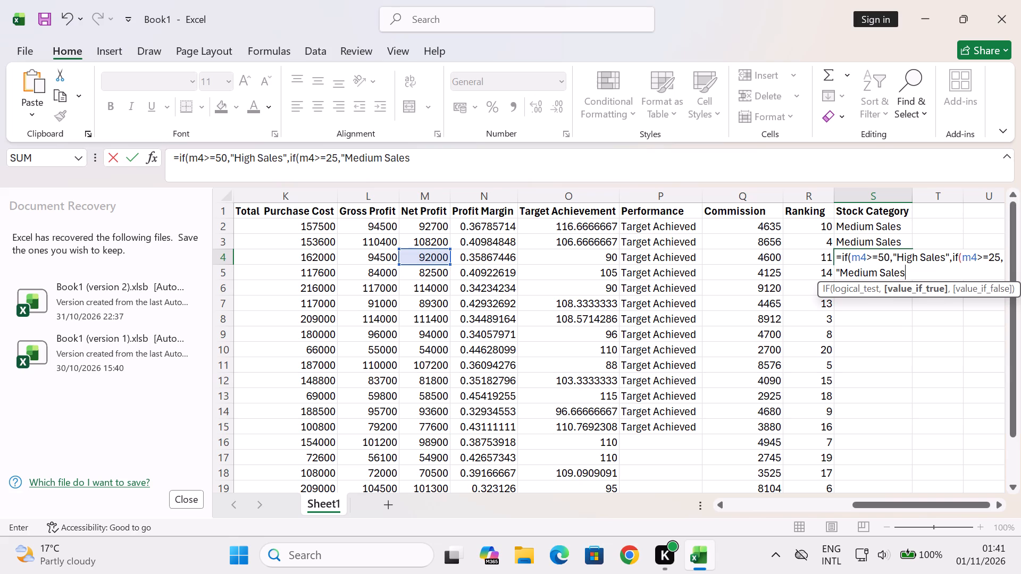
text("')
key(BackSpace)
Add the text Low Sales as the final false value in S4's formula, rejecting the suggested correction and removing any stray letter.
key(comma)
text("')
key(BackSpace)
text(Low)
key(space)
text(b)
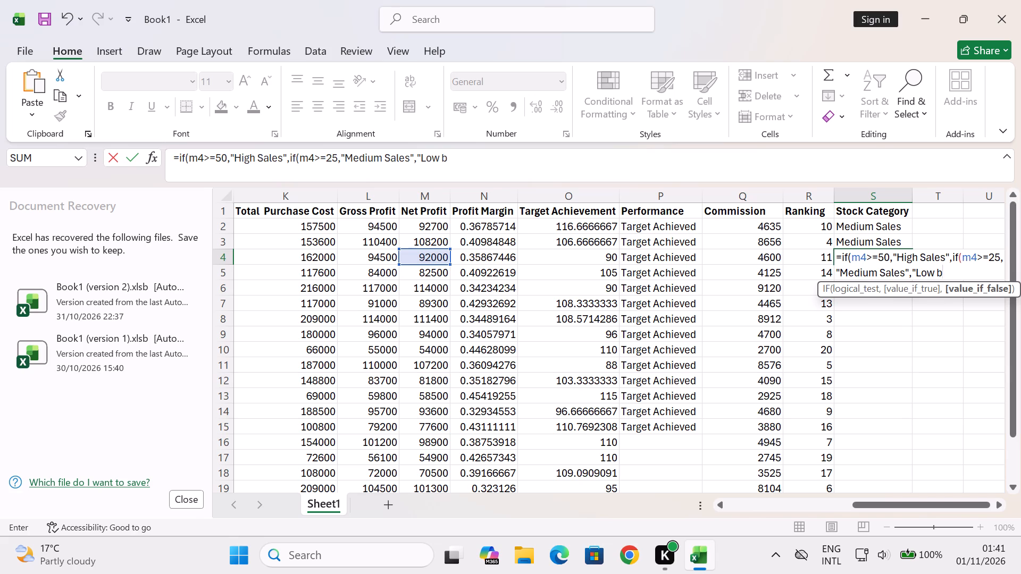
text(Sa)
text(les)
key(Left)
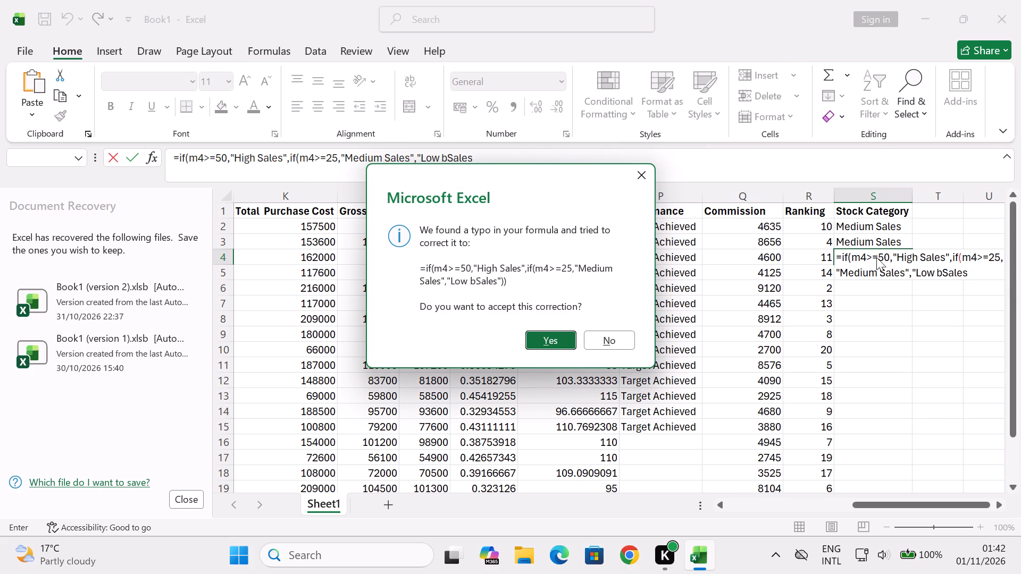
double_click(976, 264)
click(626, 335)
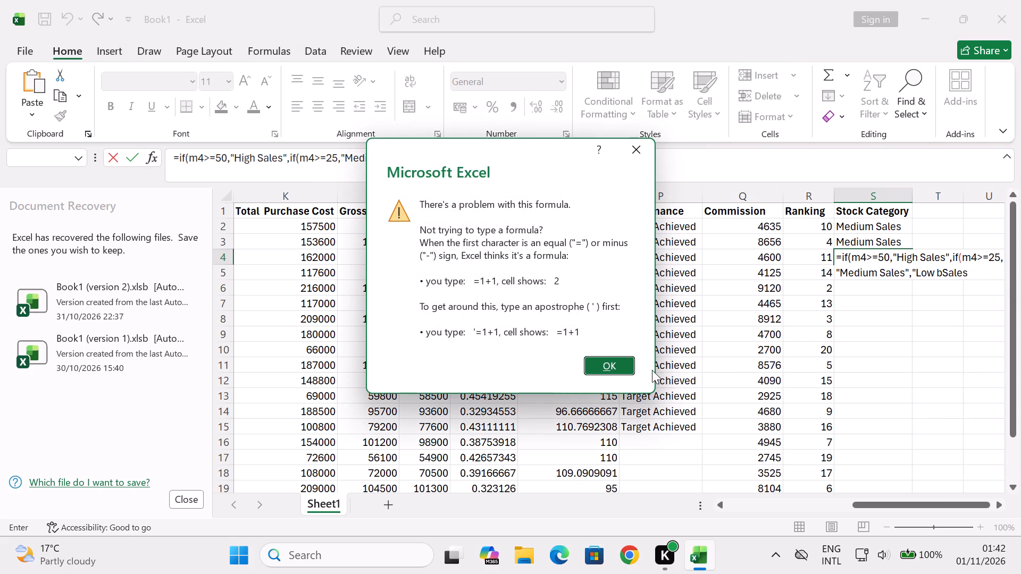
click(604, 359)
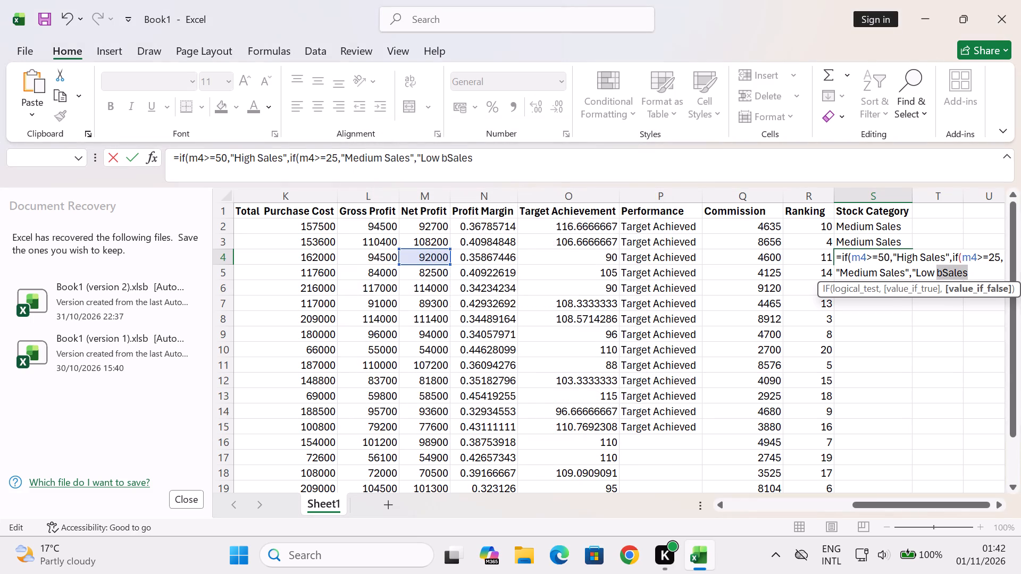
double_click(977, 269)
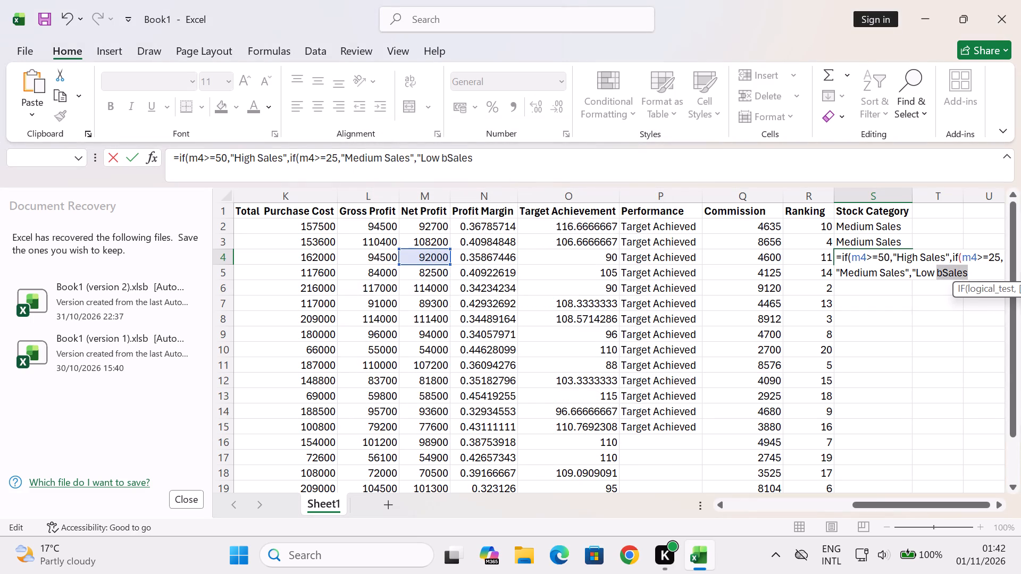
click(969, 268)
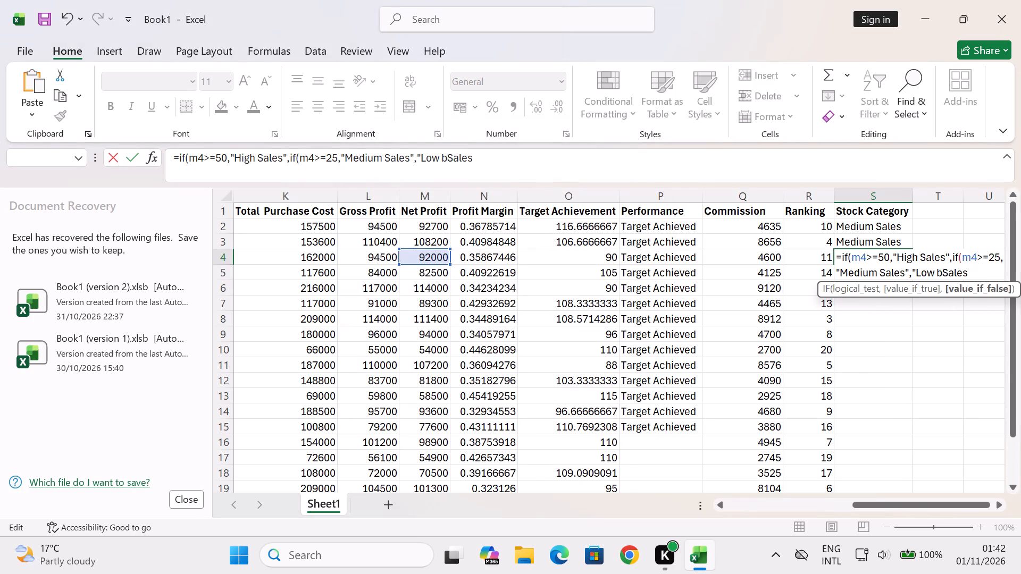
click(943, 268)
key(BackSpace)
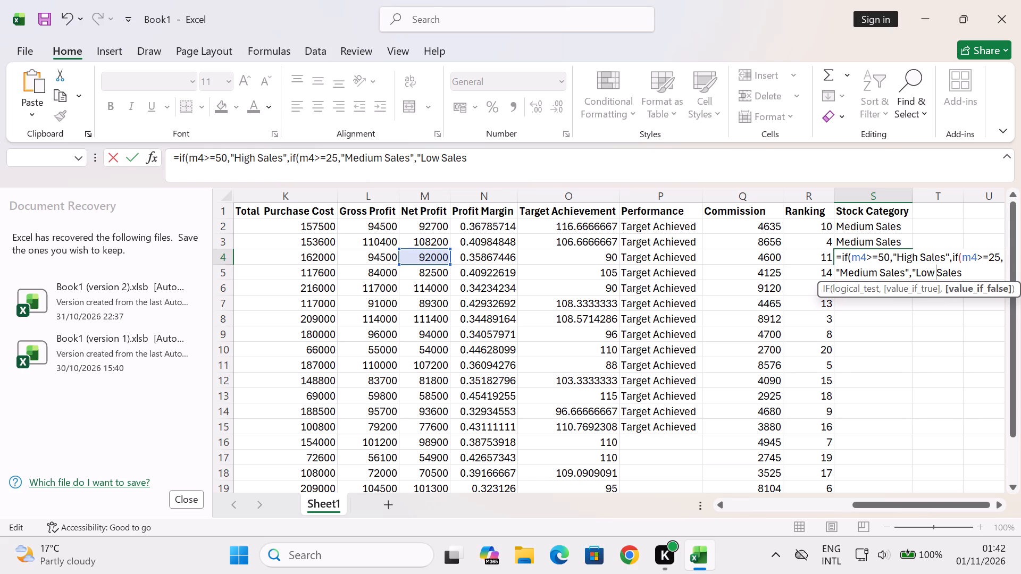
Close the "Low Sales" text and both IF functions in S4's formula, and enter it.
click(961, 272)
text("')
key(BackSpace)
key(shift+parenright)
key(shift+parenright)
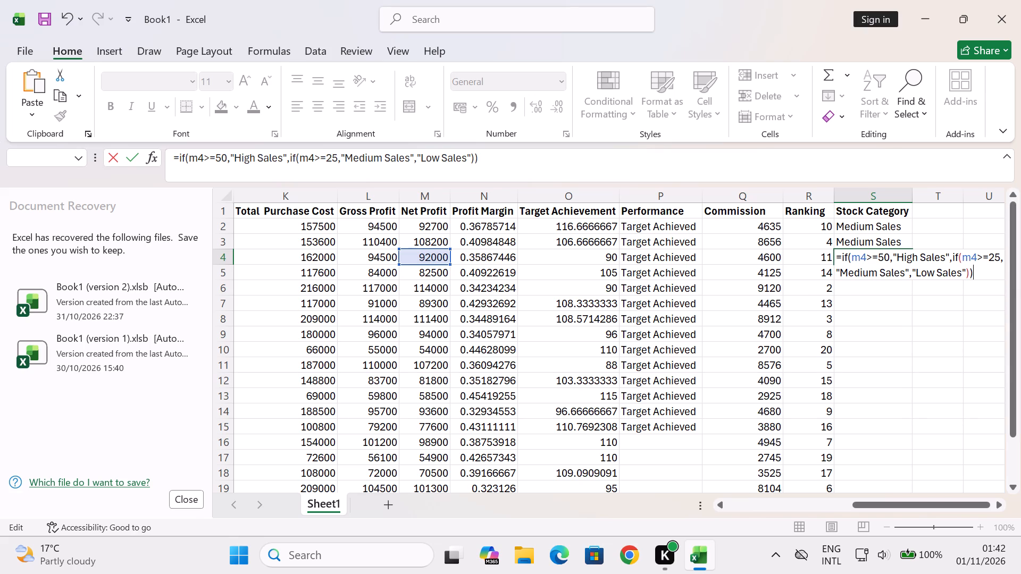
key(Return)
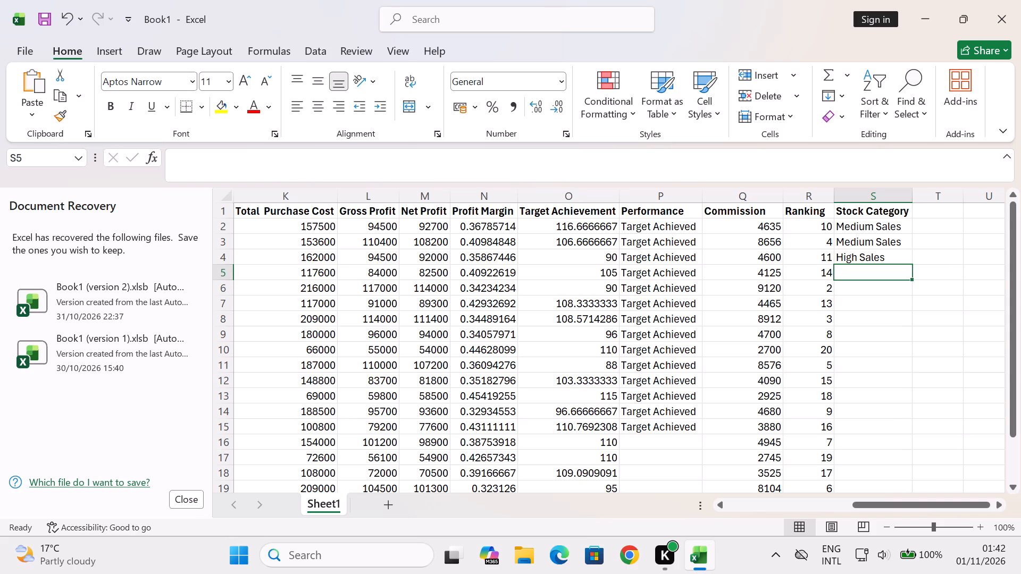
Start an IF formula in S5 with the logical test M5>=50.
key(equal)
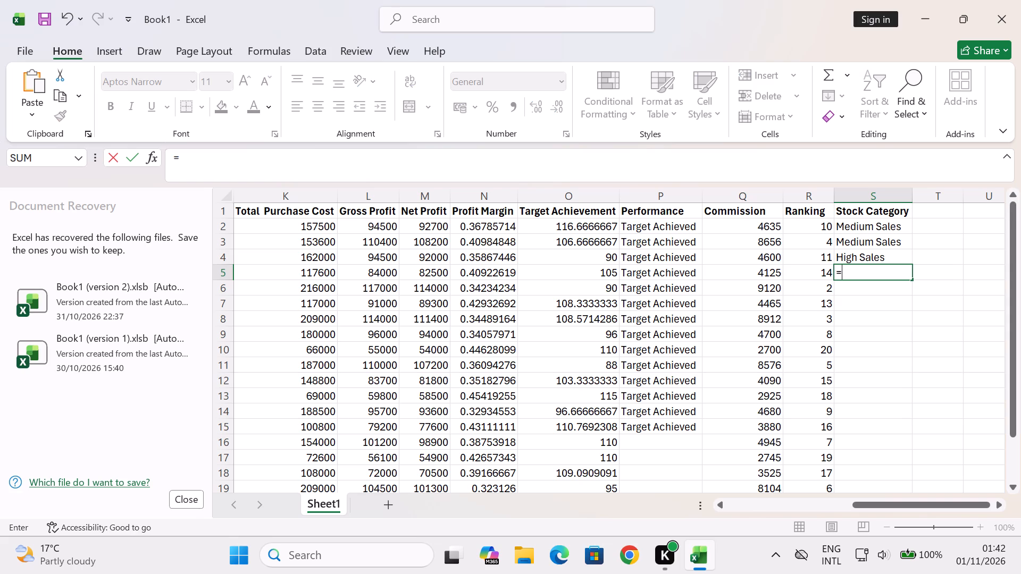
key(i)
key(f)
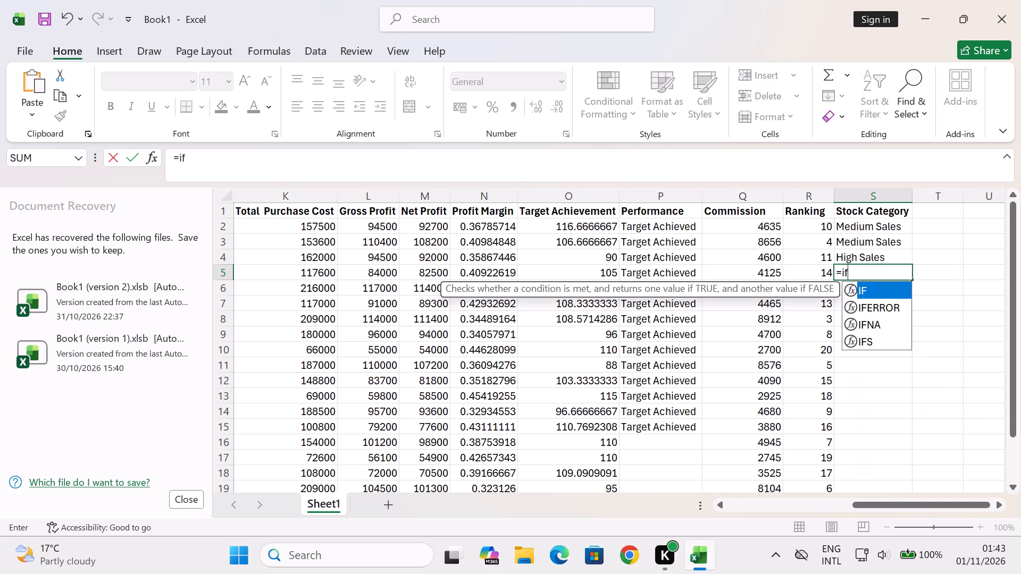
key(shift+parenleft)
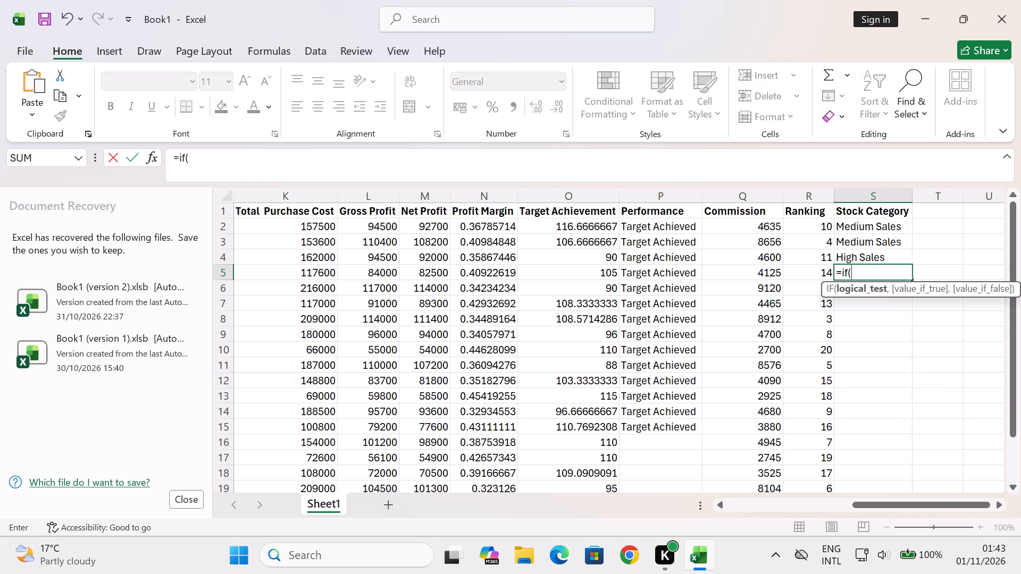
text(m5)
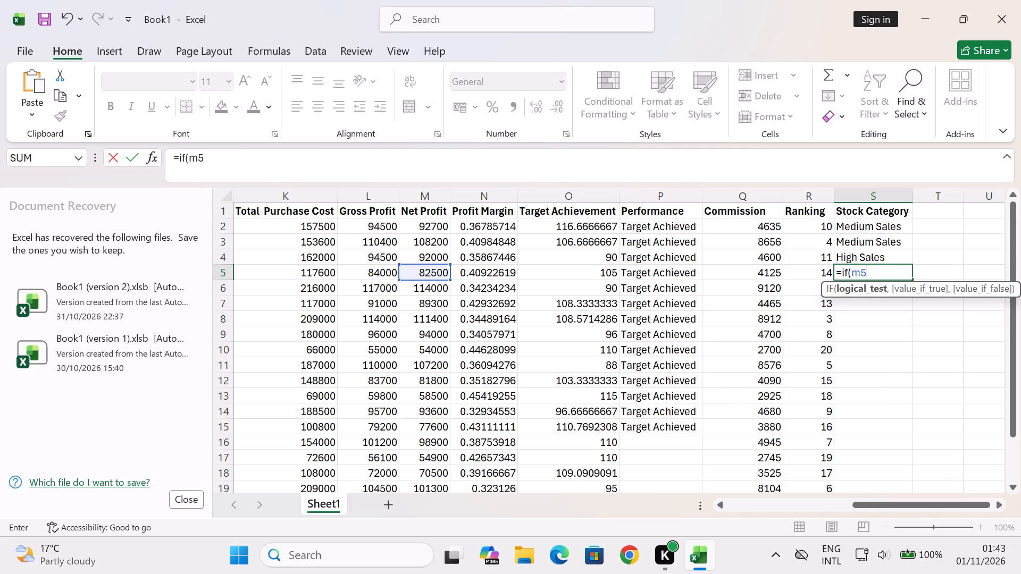
text(>=)
key(5)
key(0)
key(comma)
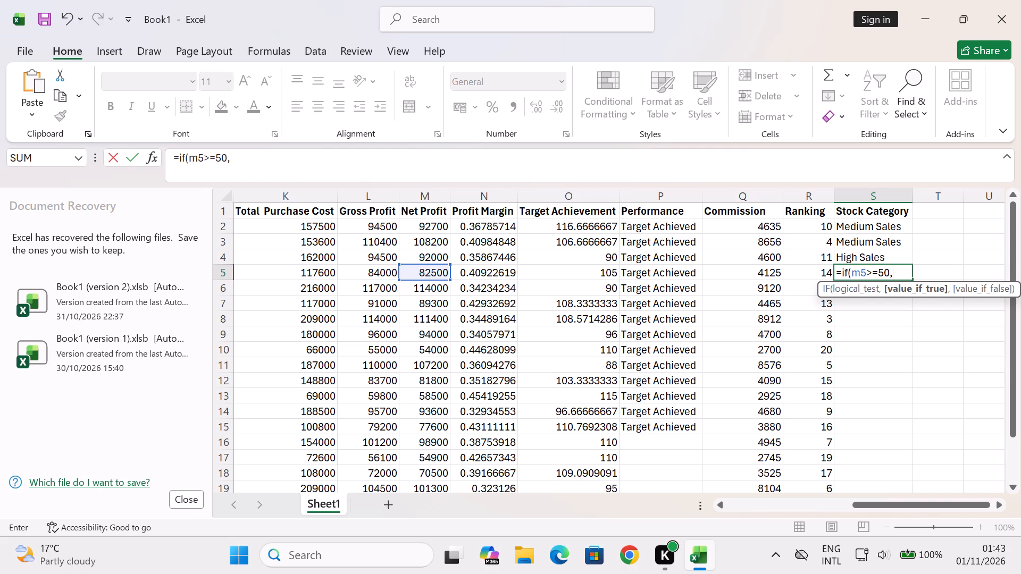
Add the text "High Sales" as the value if true in S5's formula.
text("')
key(BackSpace)
text(High)
key(space)
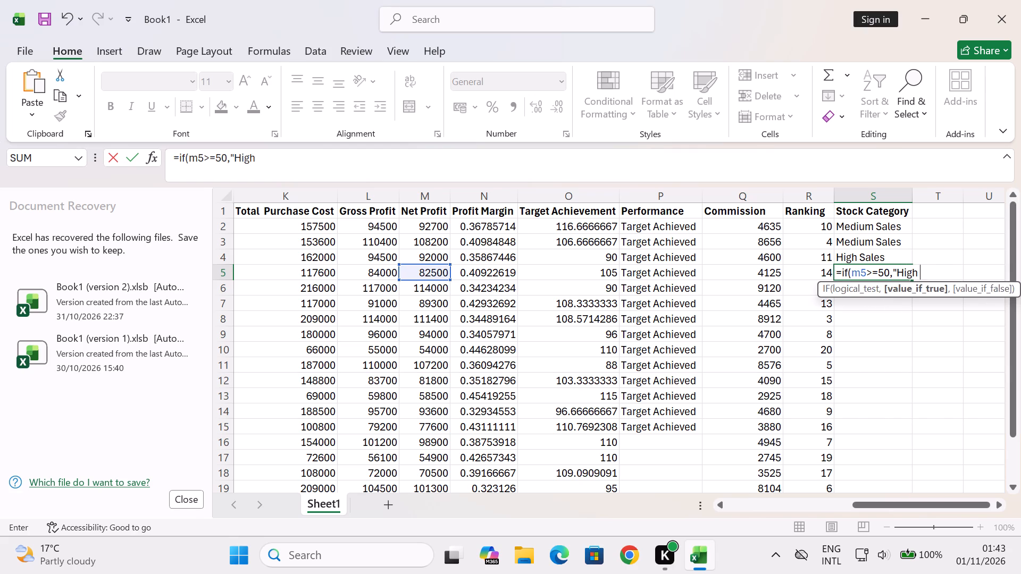
text(Sa)
text(les)
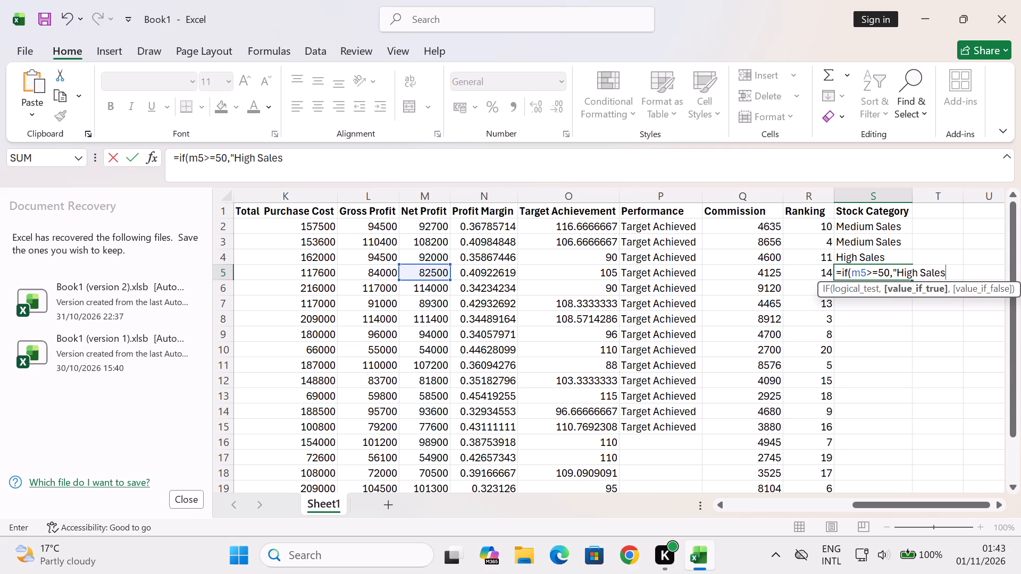
text("')
key(BackSpace)
Open a second, nested IF function as the false argument of S5's formula.
key(comma)
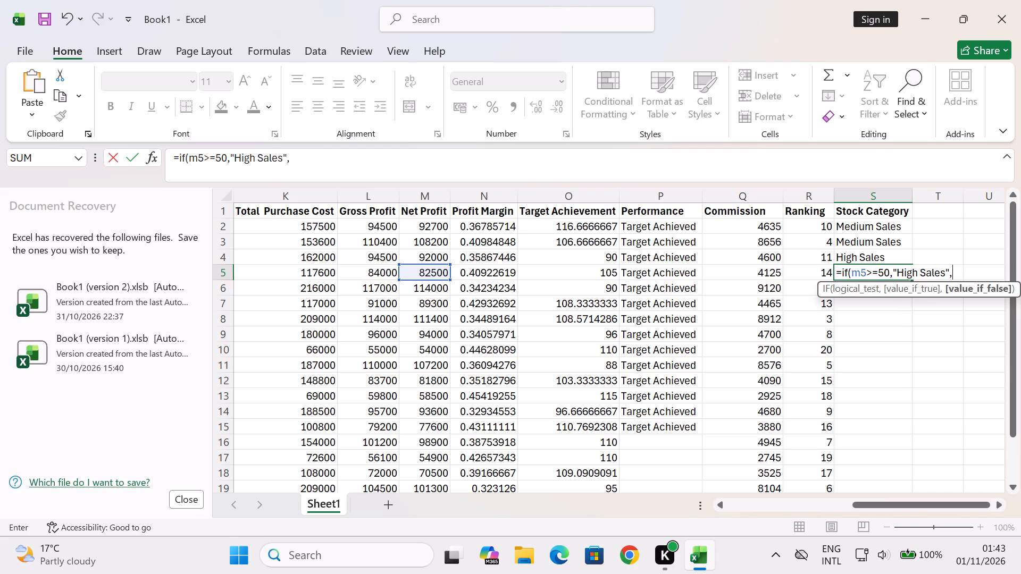
text(if)
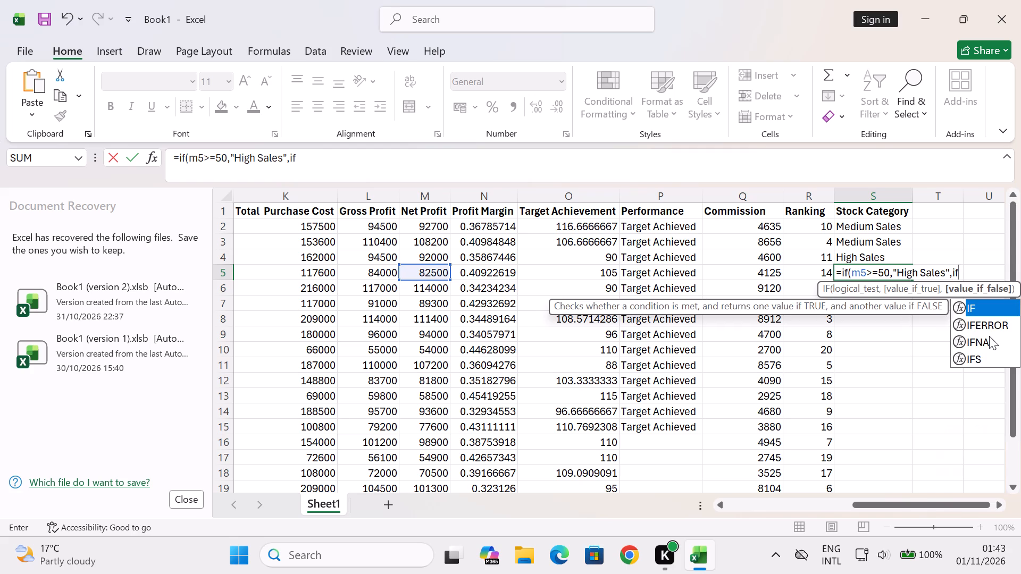
key(shift+parenleft)
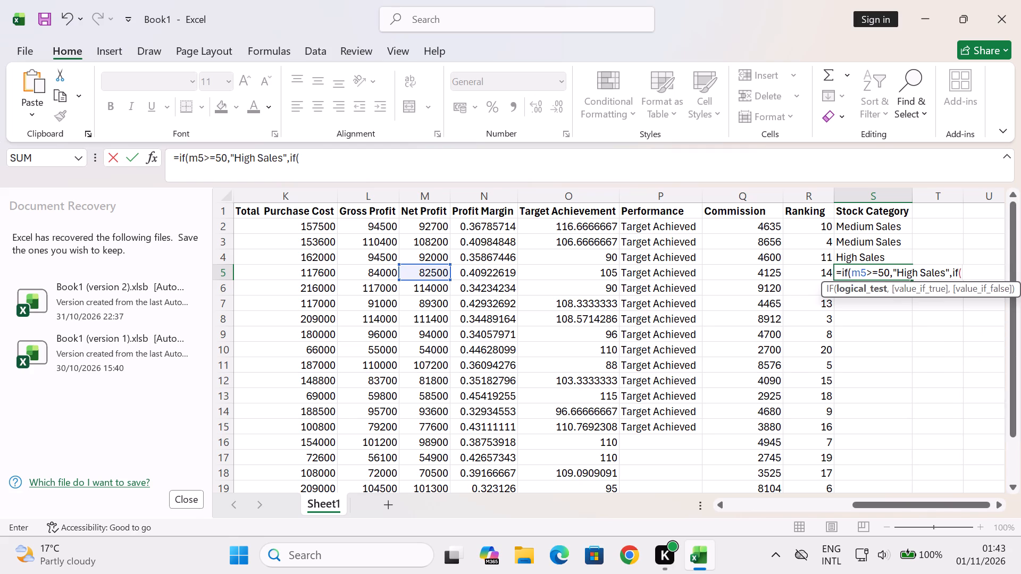
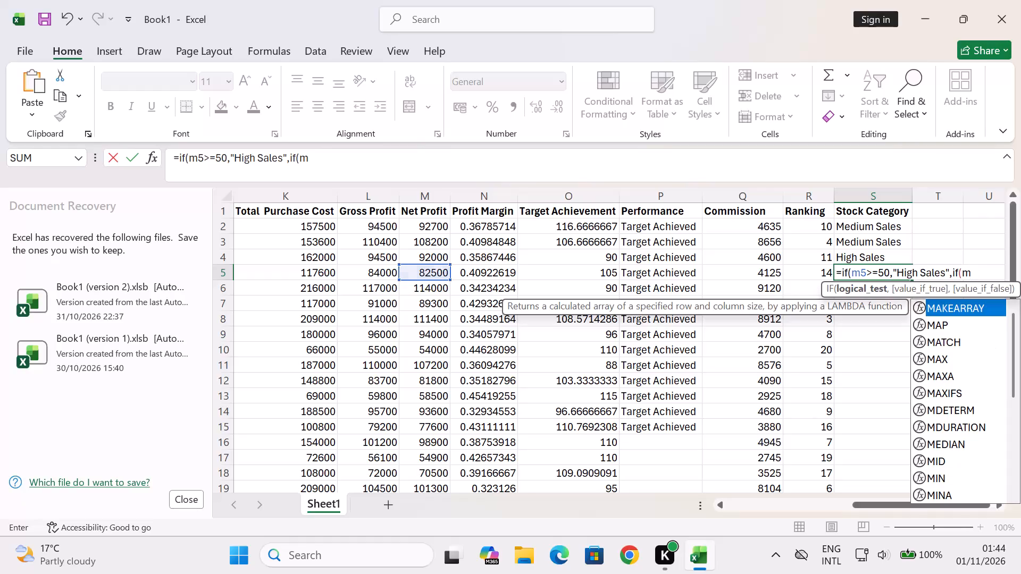
Add the greater-than-or-equal comparison on M5 to the nested IF's logical test in S5's formula.
key(shift+greater)
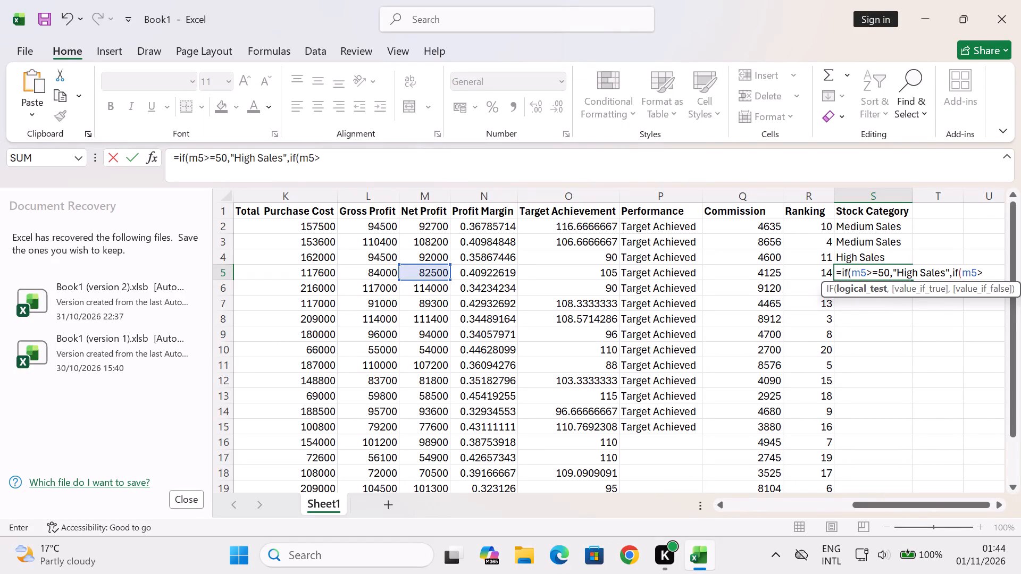
key(equal)
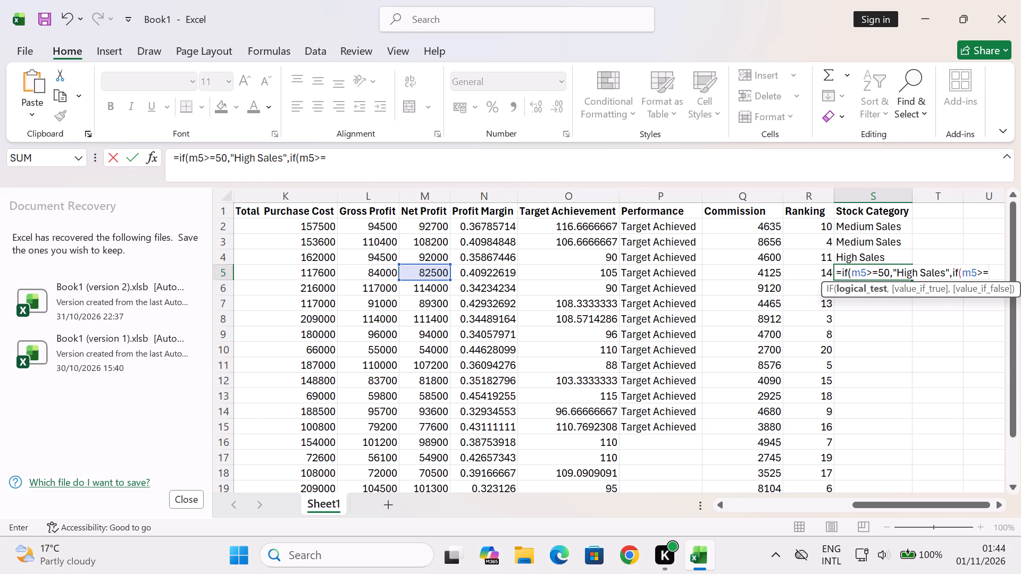
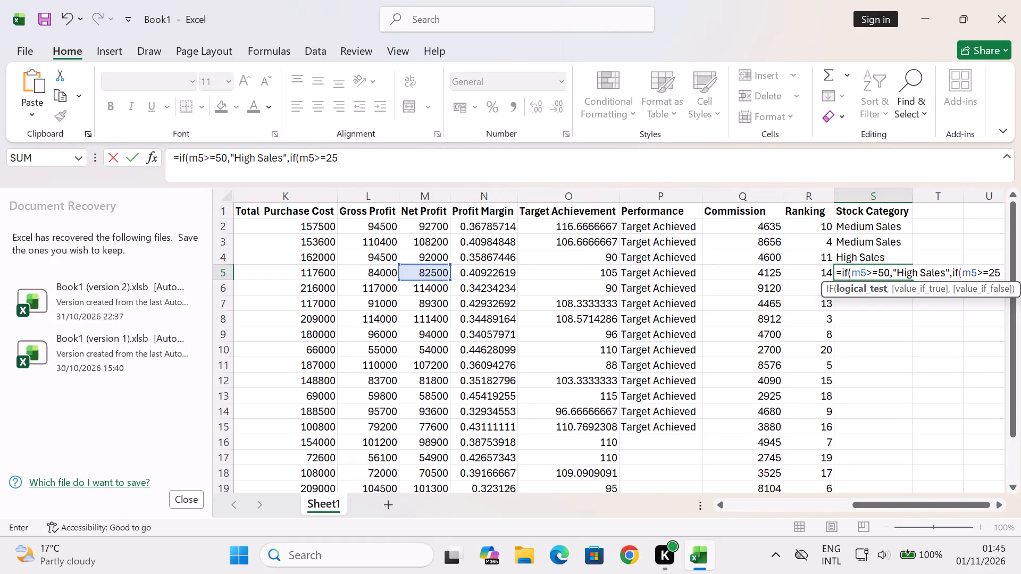
Add "Medium Sales" as the value-if-true of the nested IF in S5's formula.
key(comma)
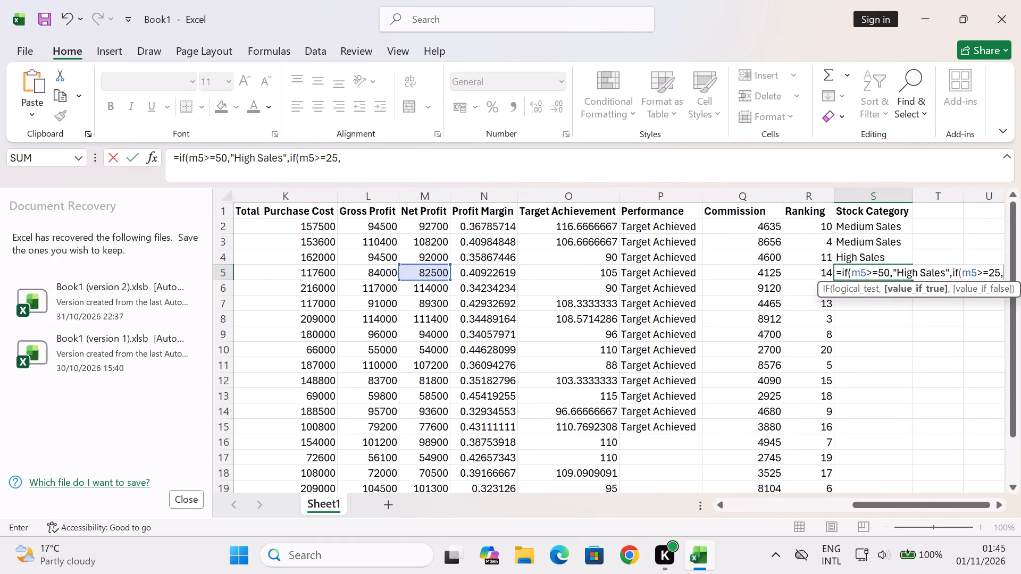
text("')
key(BackSpace)
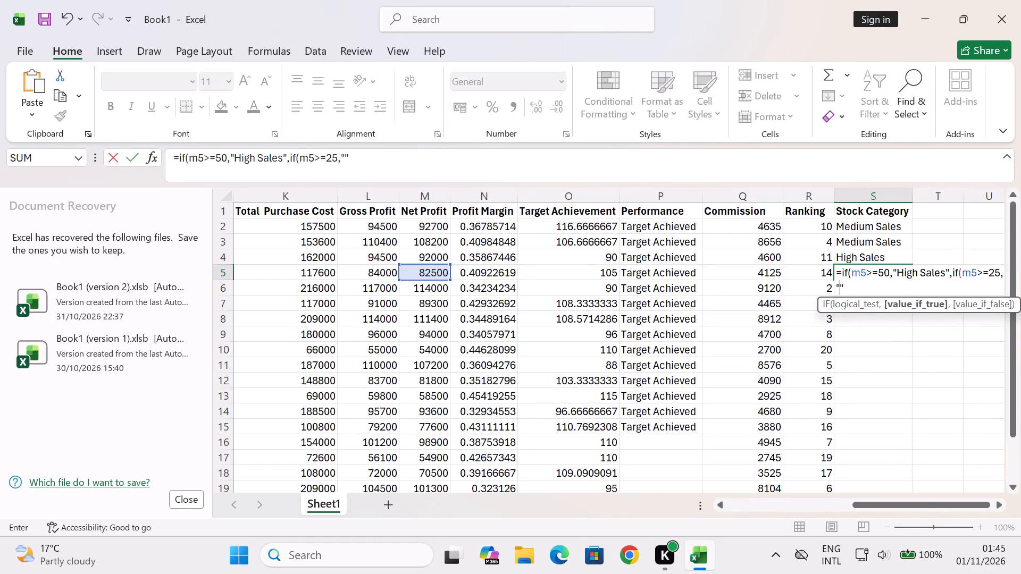
text(Med)
text(ium)
key(space)
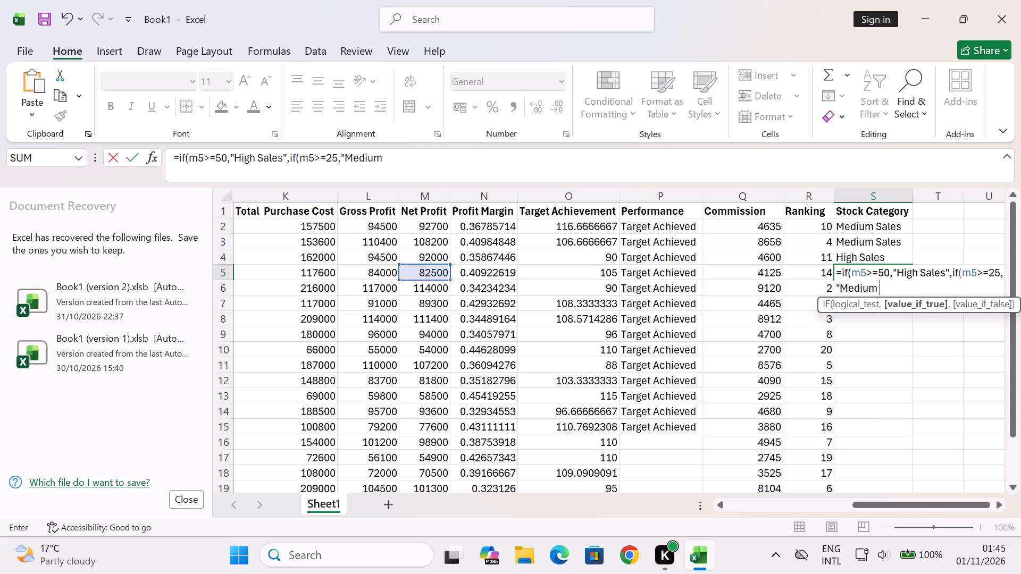
text(Sa)
text(les)
text("')
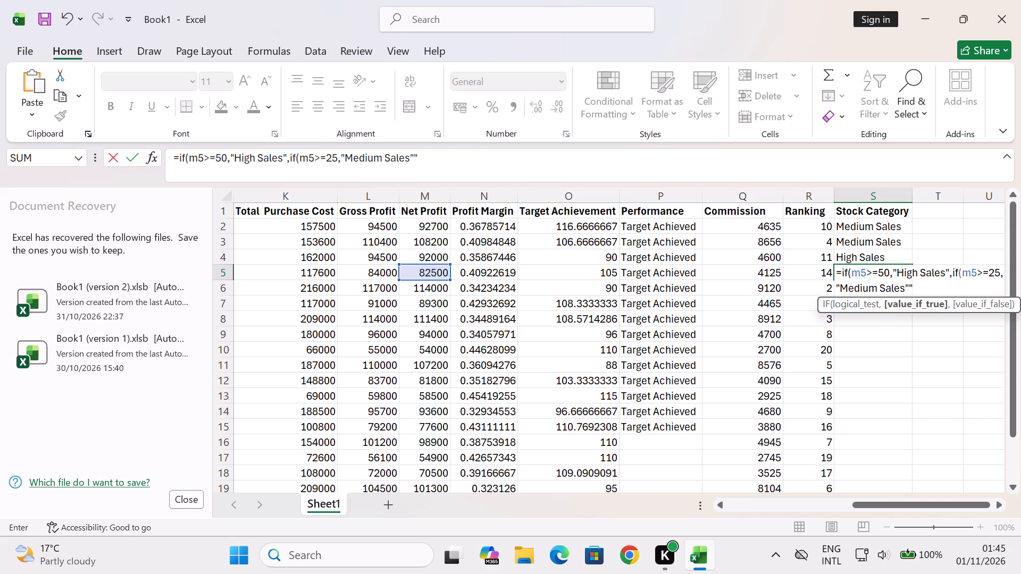
key(BackSpace)
Add "Low Sales" as the nested IF's value-if-false, close both IF functions and enter the formula in S5.
key(comma)
text("')
key(BackSpace)
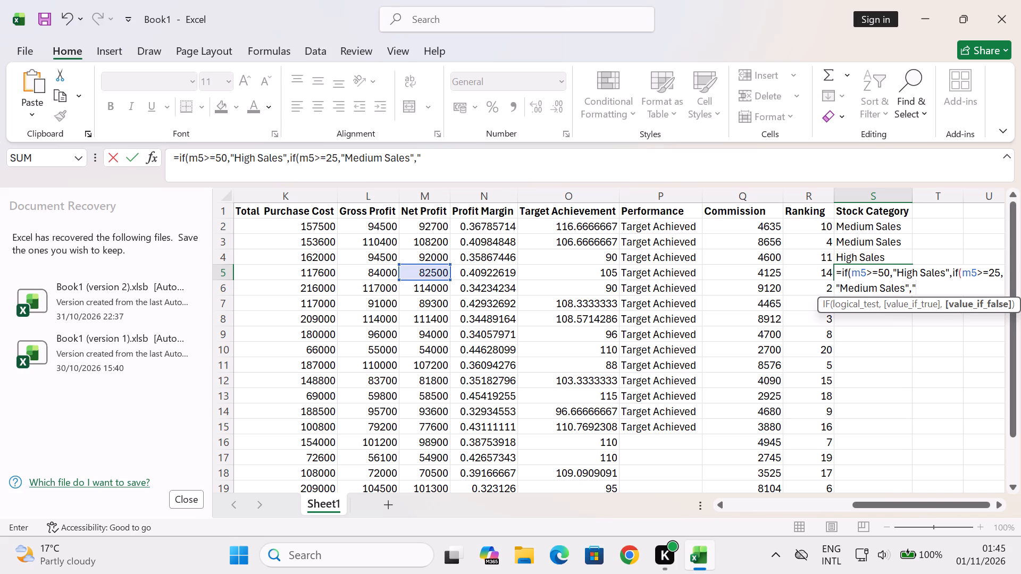
text(Low)
key(space)
text(Sa)
text(les)
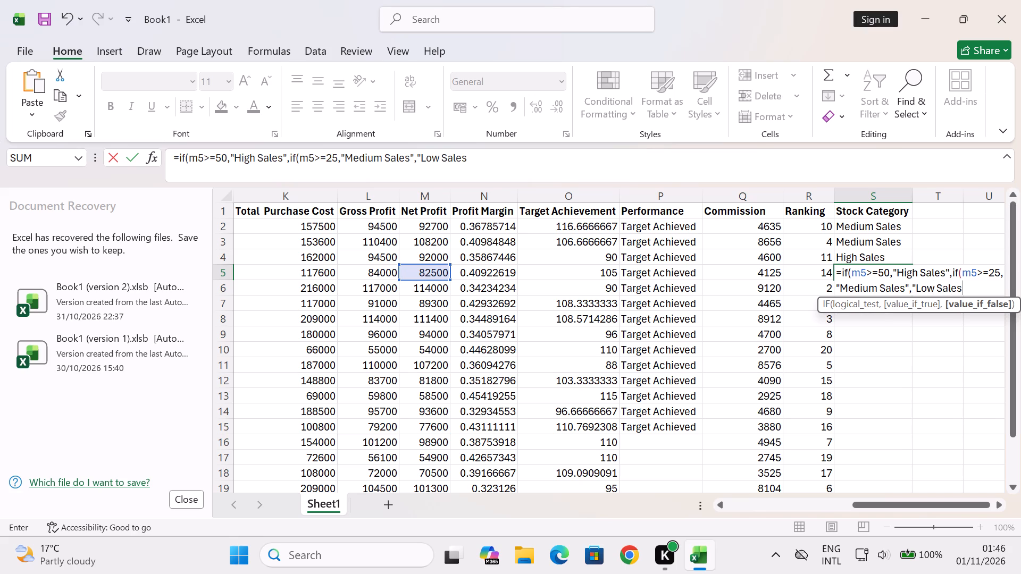
text("')
key(BackSpace)
key(shift+parenright)
key(shift+parenright)
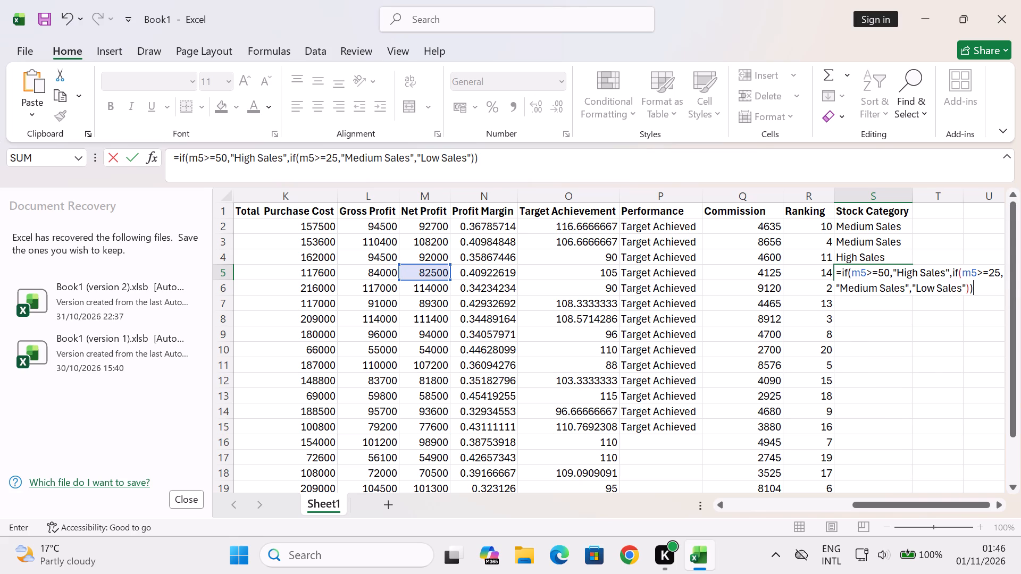
key(Return)
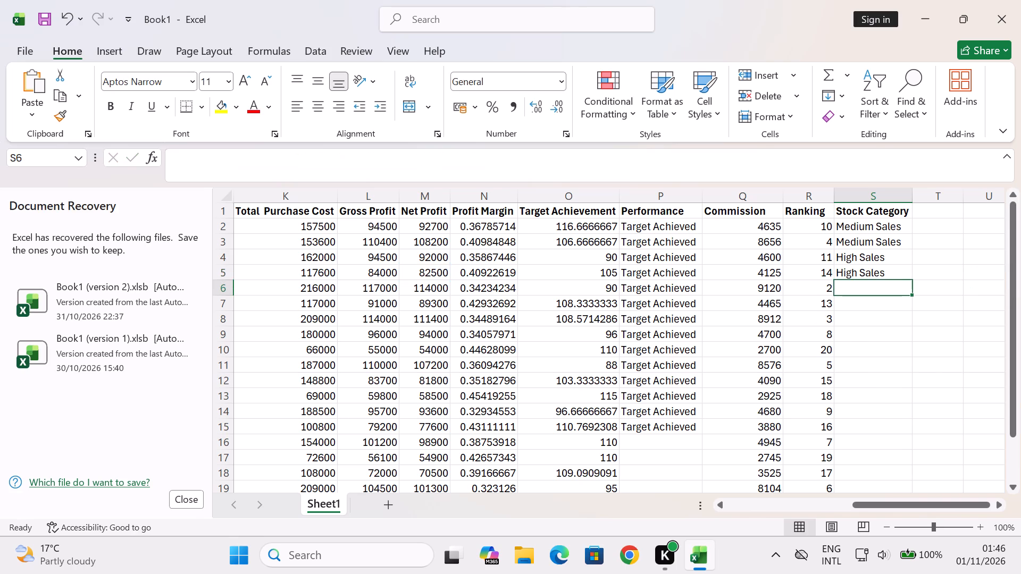
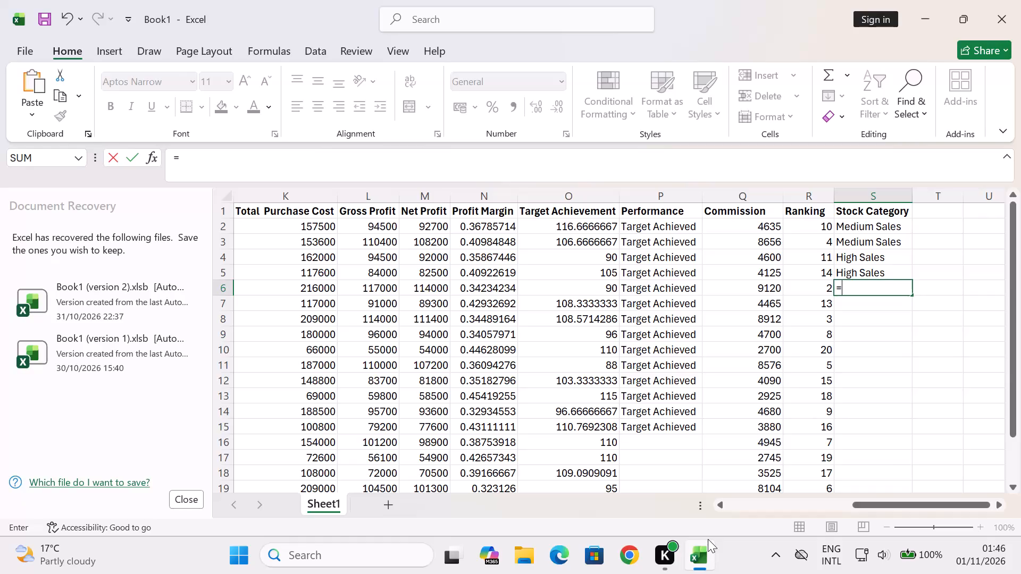
Start the Stock Category formula in S6 with an IF function testing whether M6>=50.
text(if)
key(shift+parenleft)
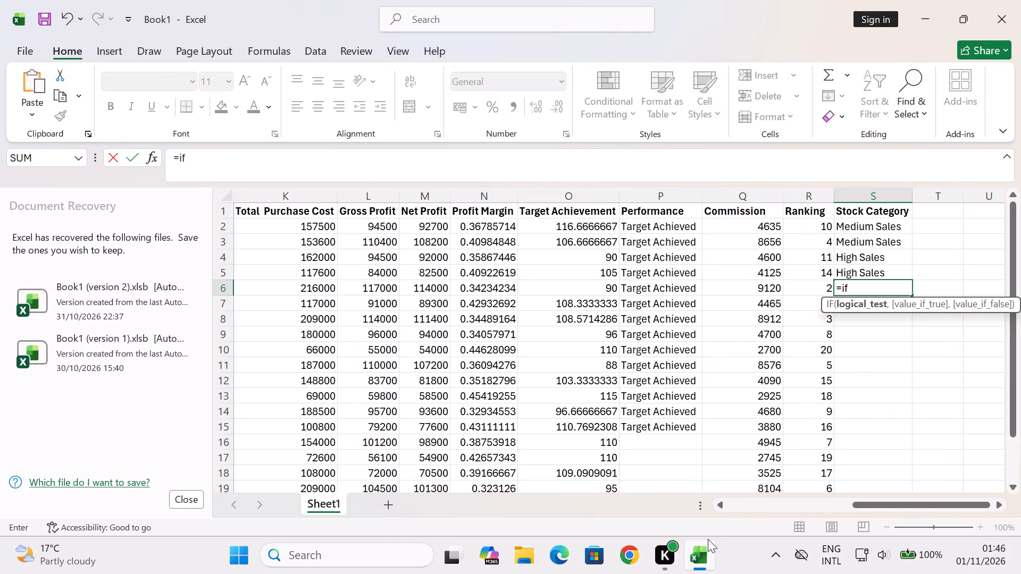
key(m)
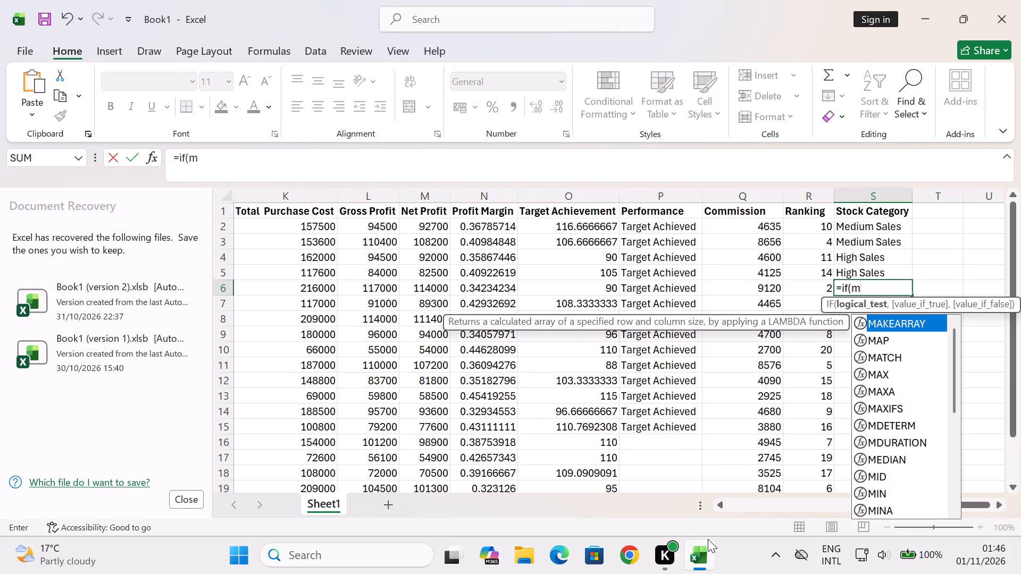
key(6)
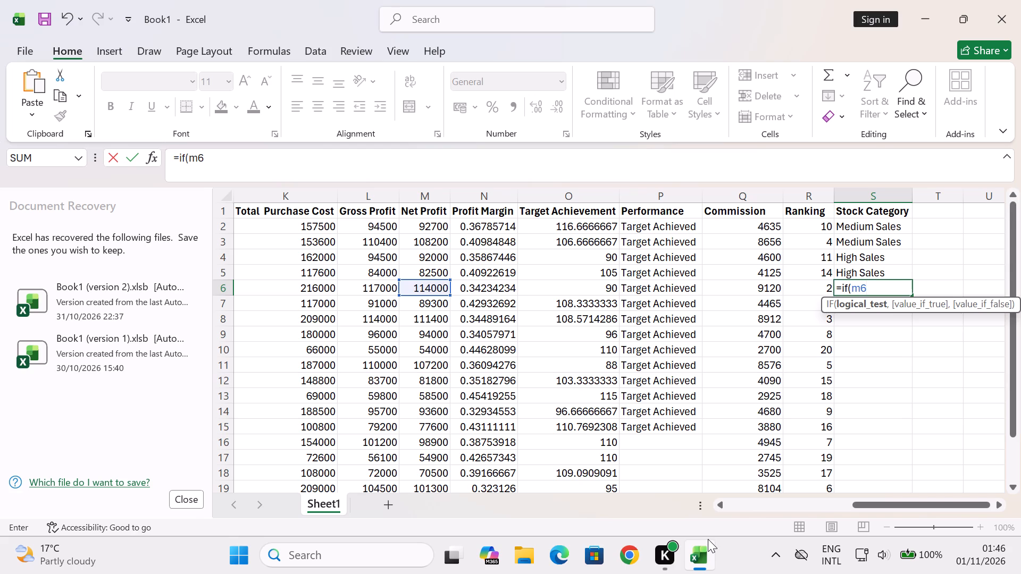
text(>=)
key(5)
key(0)
key(comma)
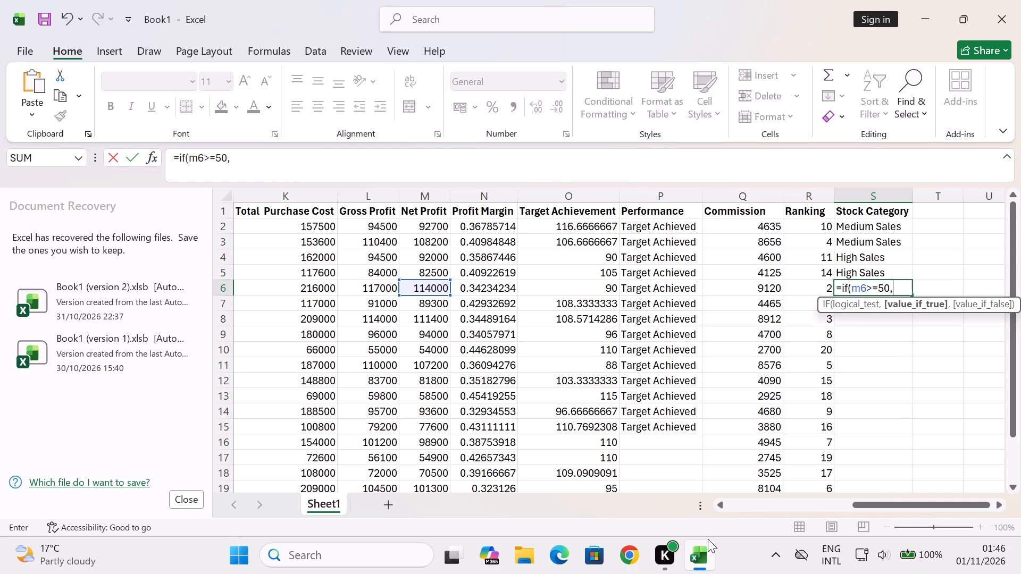
Add "High Sales" as the value-if-true of the IF in S6's formula.
text("')
key(BackSpace)
text(High)
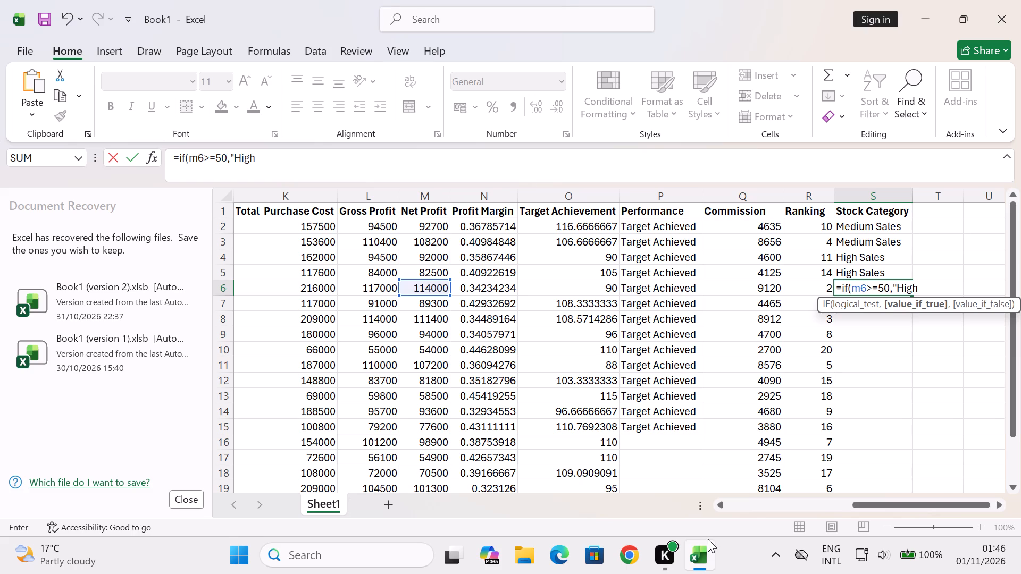
key(space)
text(Sa)
text(les)
text("')
key(BackSpace)
key(comma)
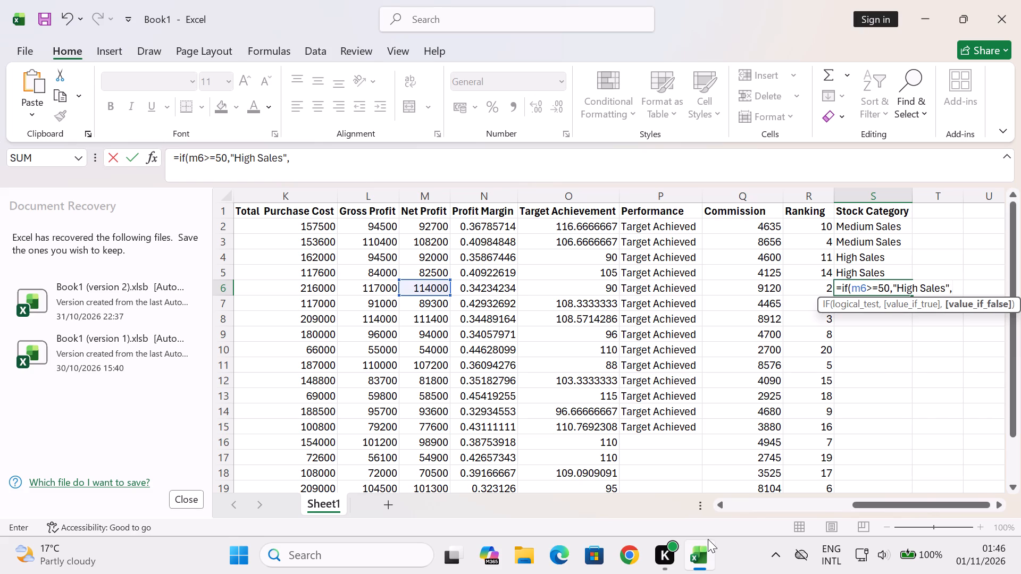
Nest a second IF testing M6>=25 as the value-if-false in S6's formula.
text(if)
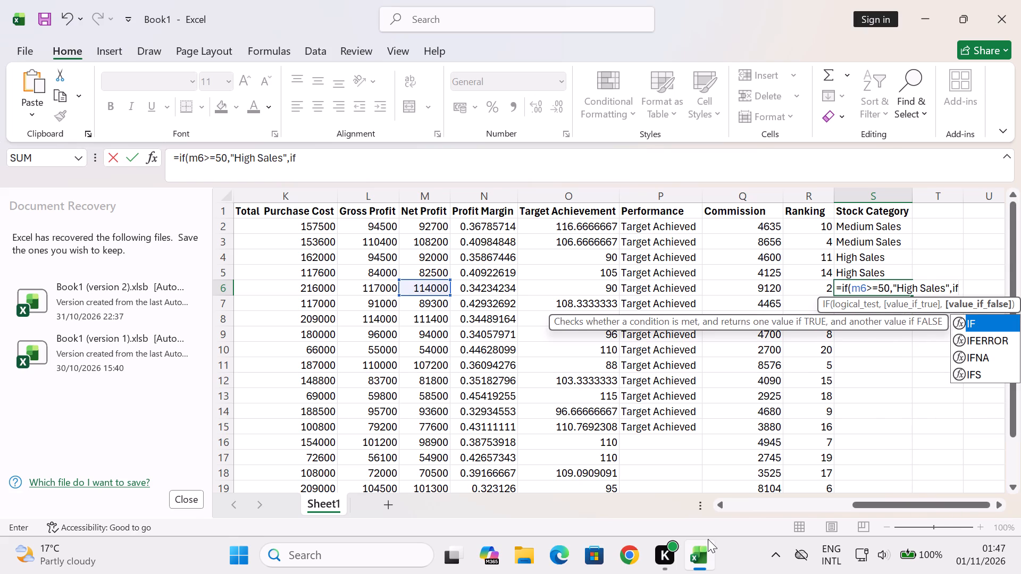
text((m)
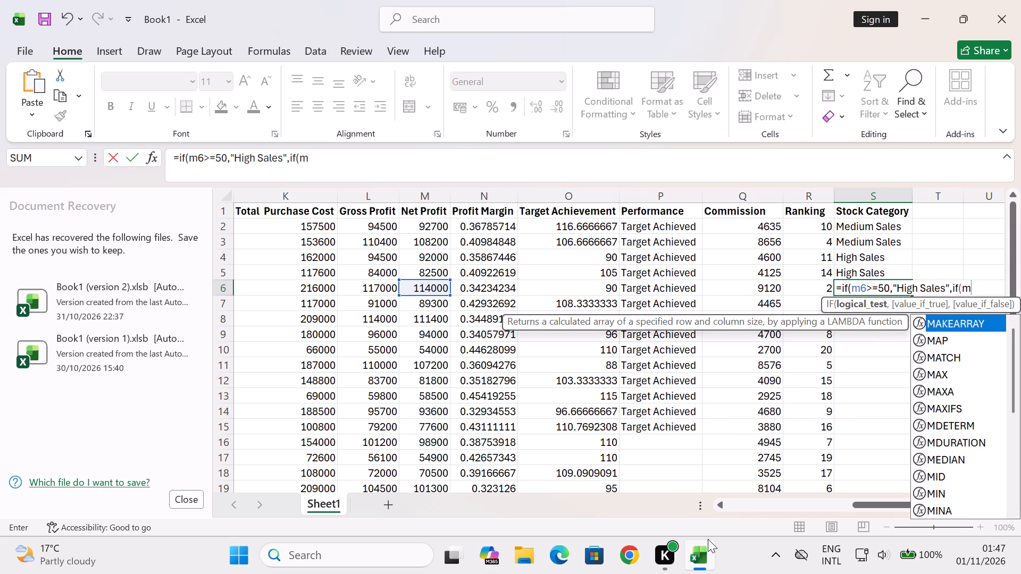
key(6)
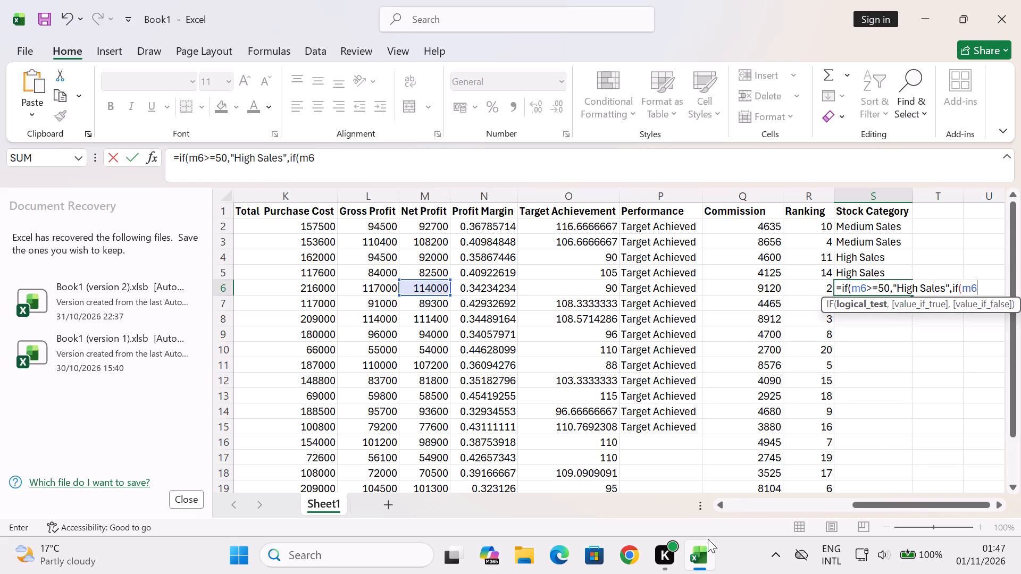
text(>=)
text(25)
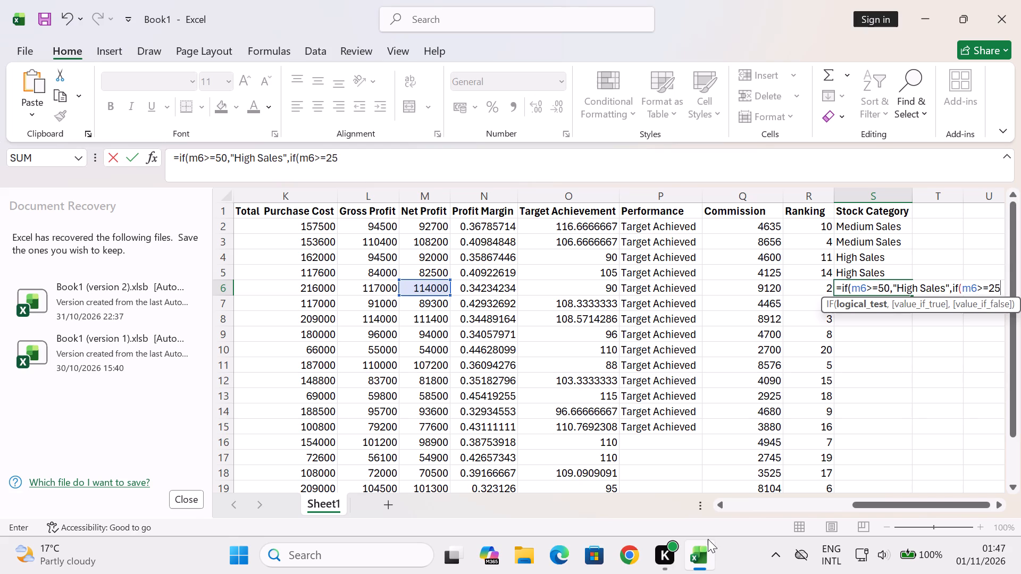
key(comma)
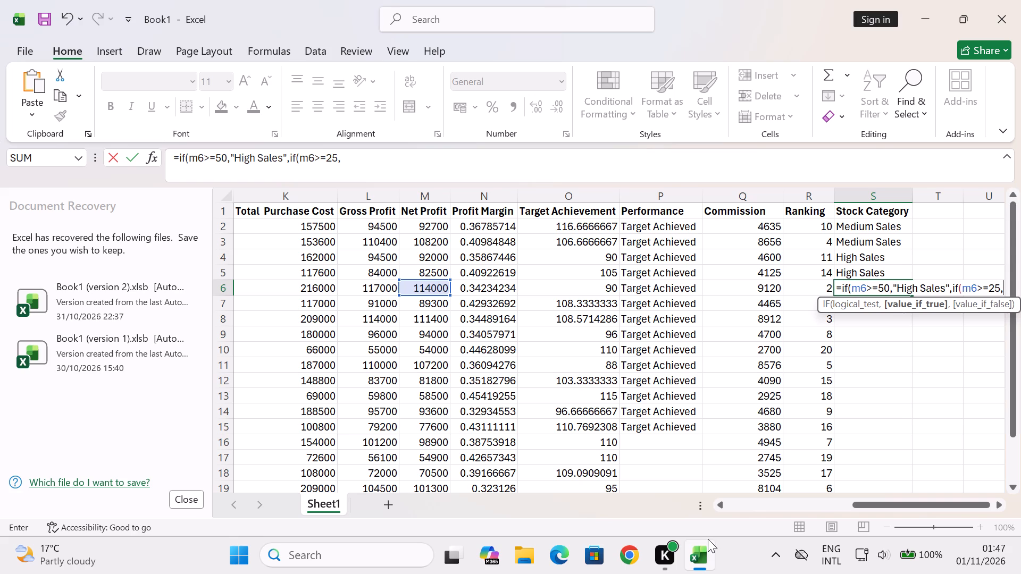
Add "Medium Sales" as the value-if-true of the nested IF in S6's formula.
text("')
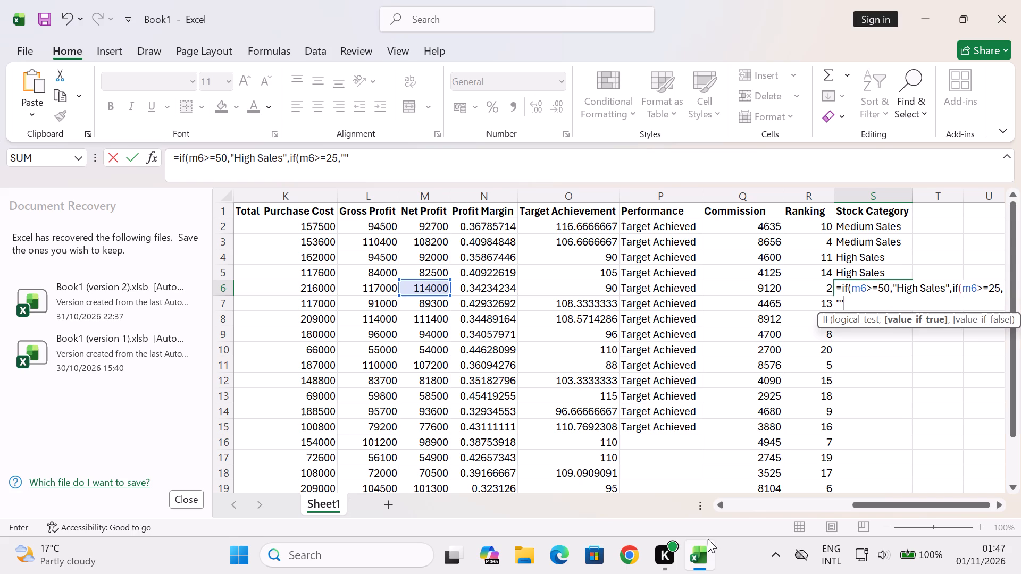
key(BackSpace)
key(shift+m)
text(ed)
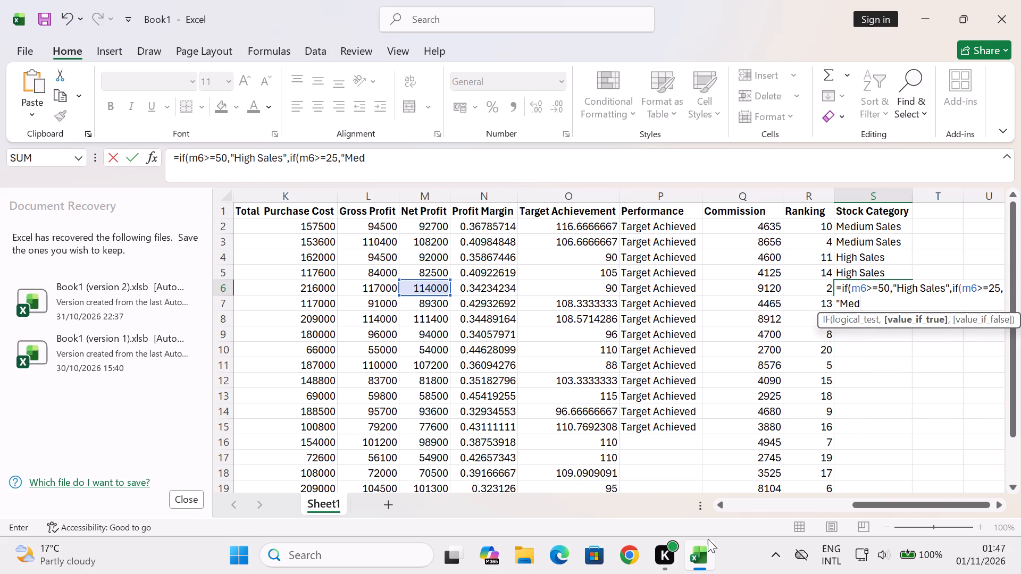
text(ium)
key(space)
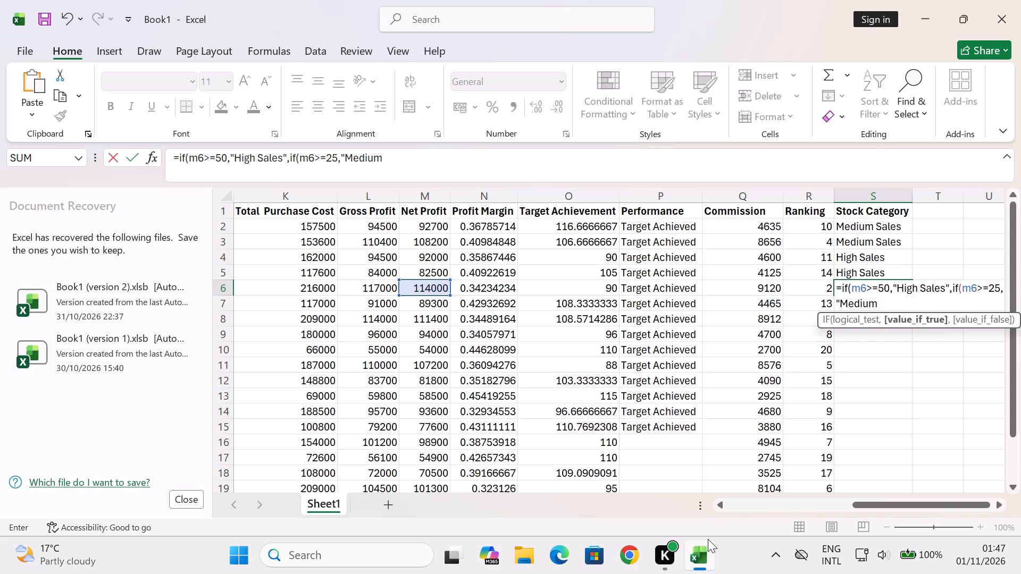
text(Sa)
text(les)
text("')
key(BackSpace)
key(comma)
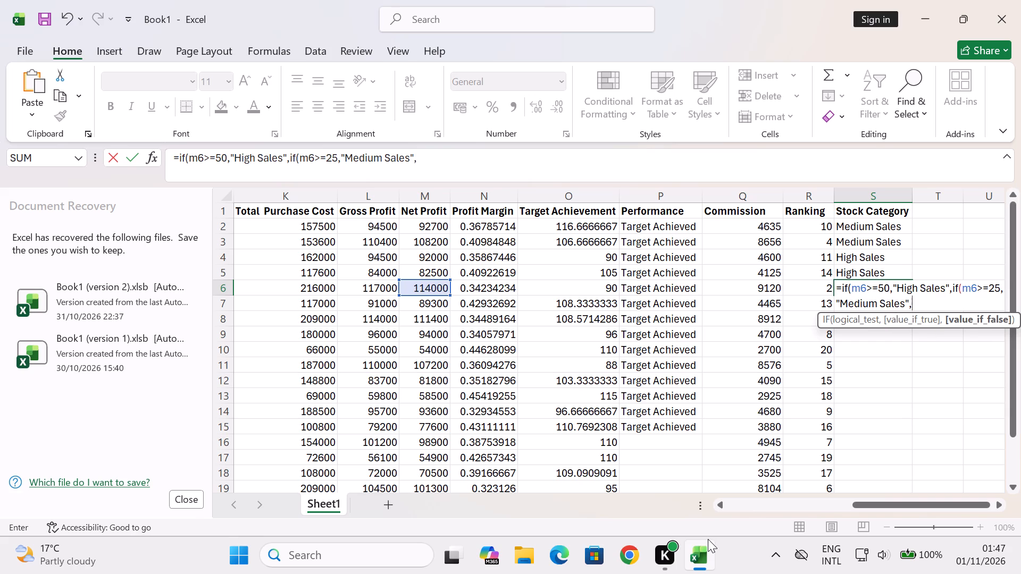
Add "Low Sales" as the nested IF's value-if-false, close both IF functions and enter the formula in S6.
text("')
key(BackSpace)
text(Low)
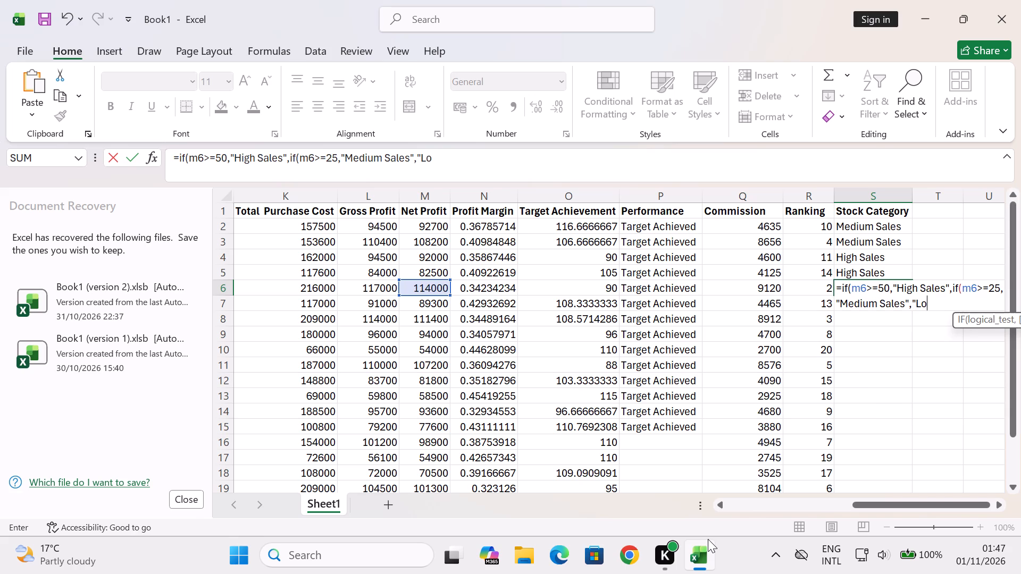
key(space)
text(Sa)
text(les)
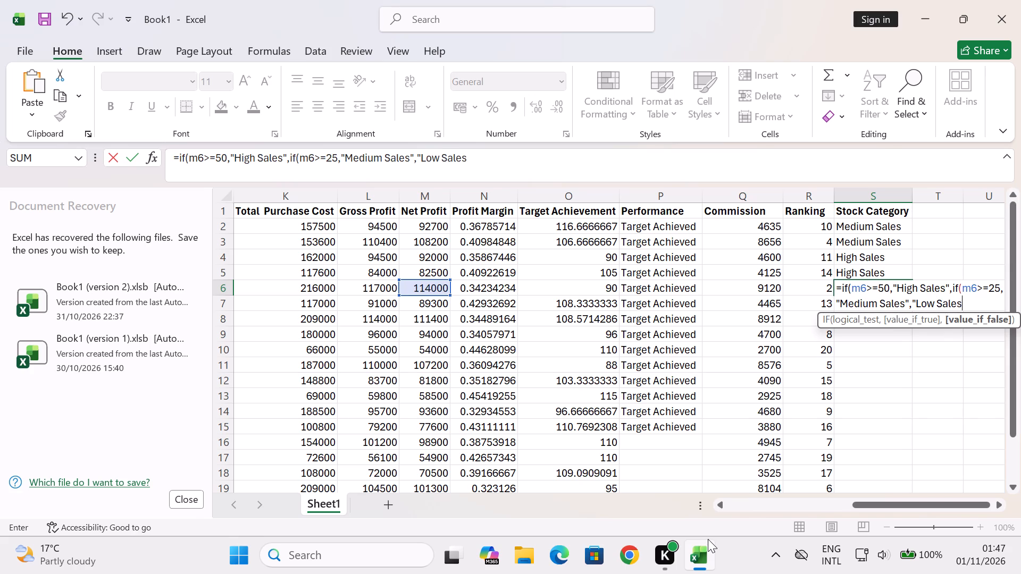
text("')
key(BackSpace)
key(shift+parenright)
key(shift+parenright)
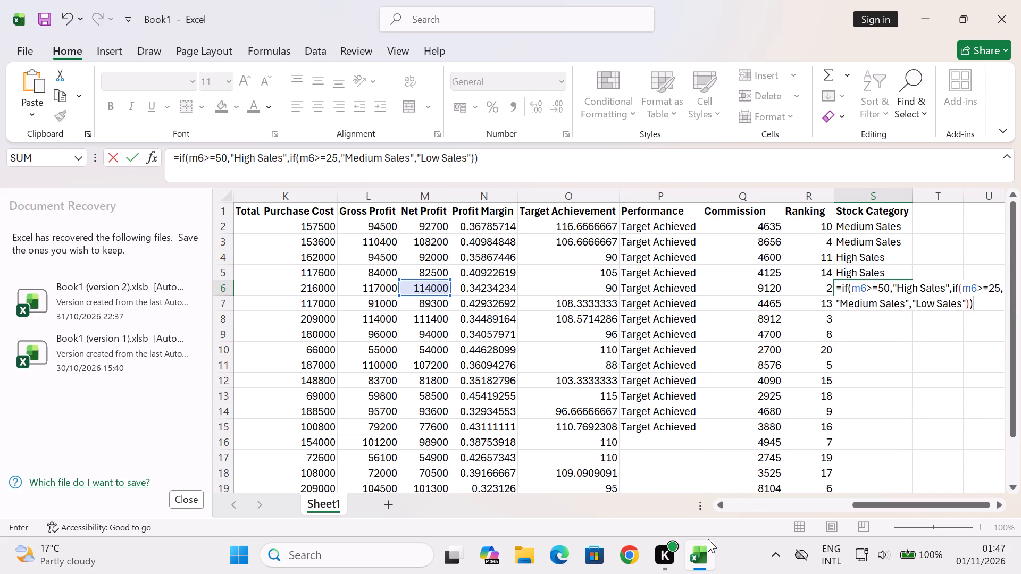
key(Return)
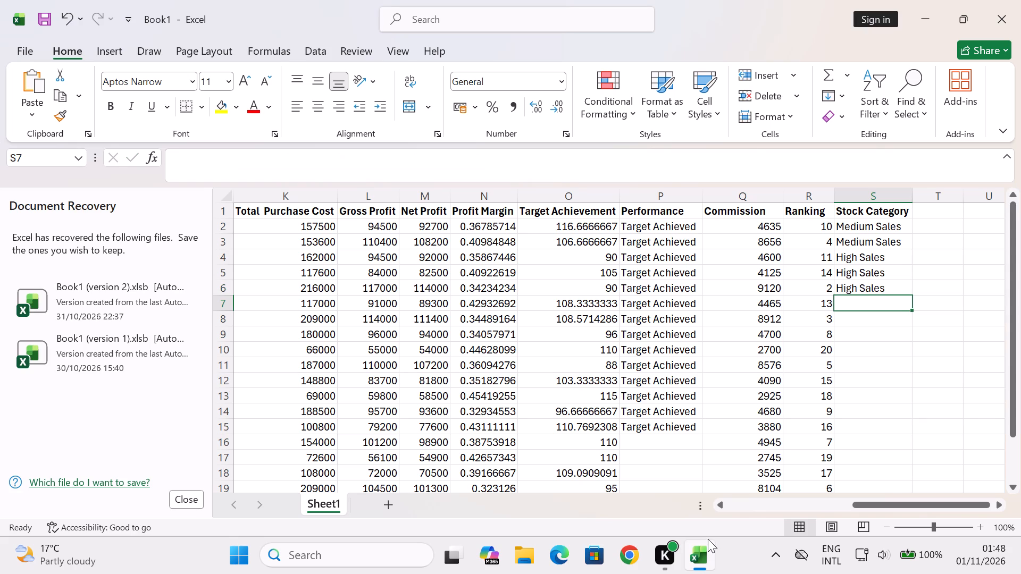
Compare the nested IF formulas in the filled Stock Category cells S2 to S6, checking which column each one tests.
key(Up)
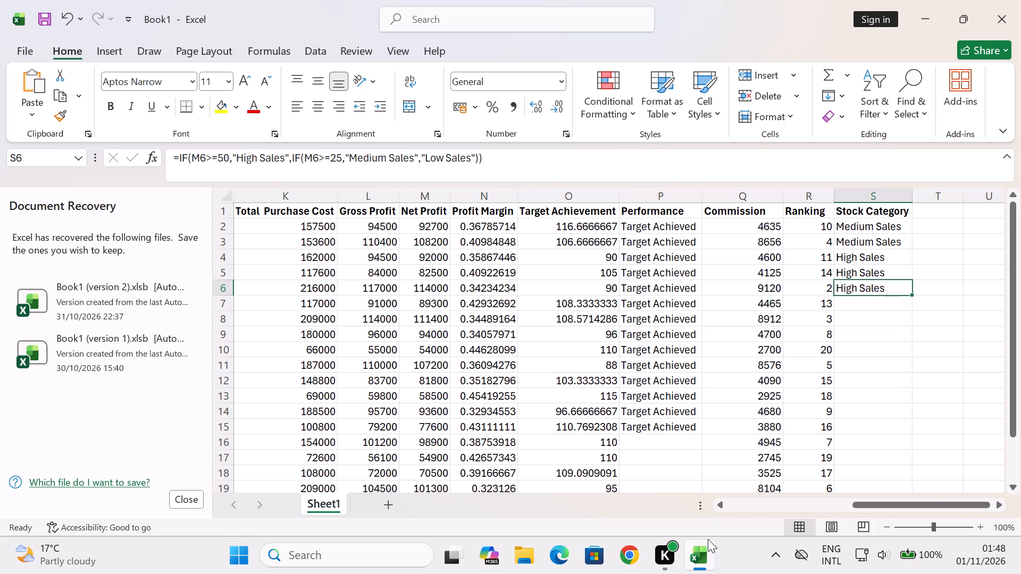
key(Up)
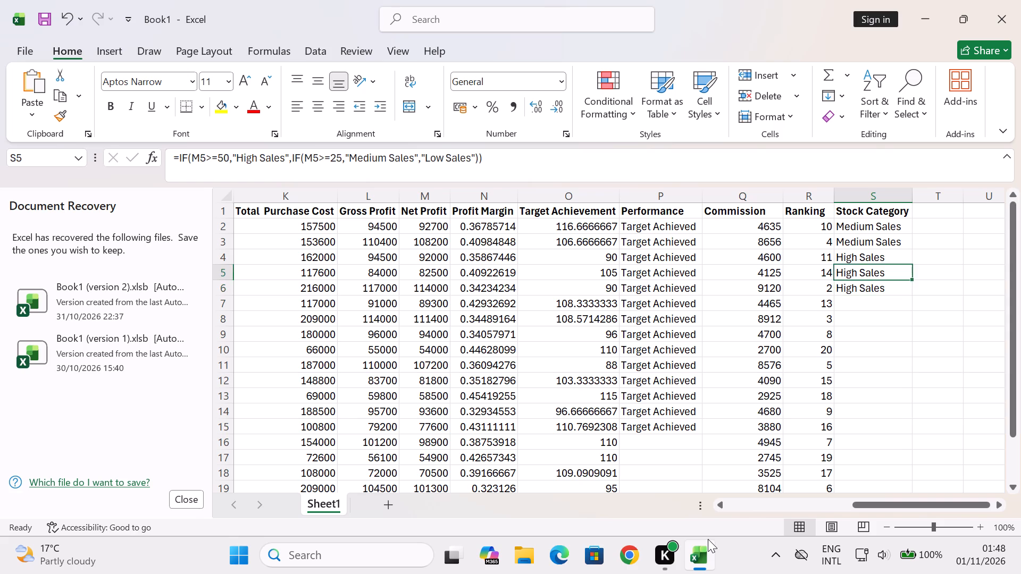
key(Up)
key(Up)
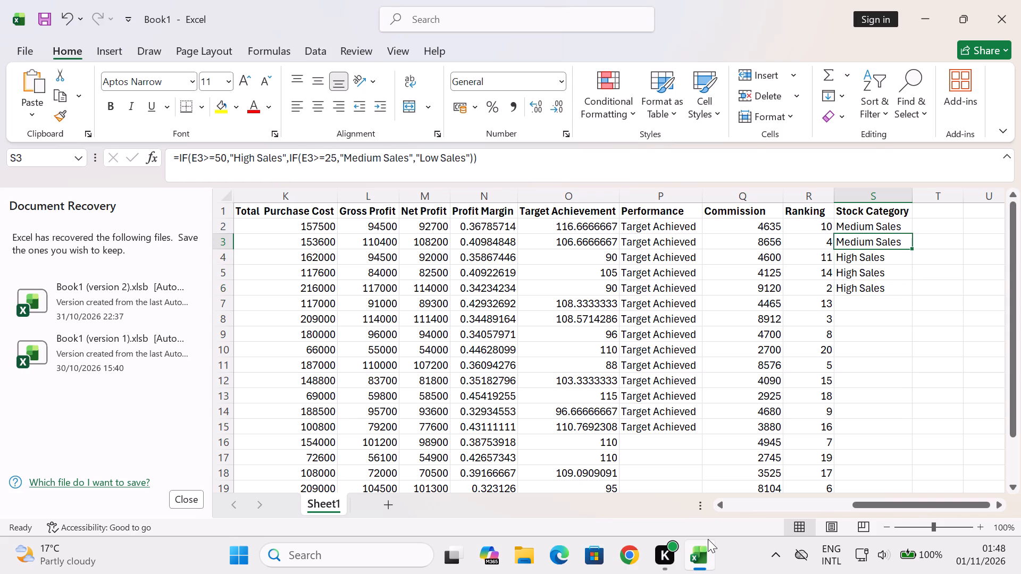
key(Down)
key(Down)
key(Down)
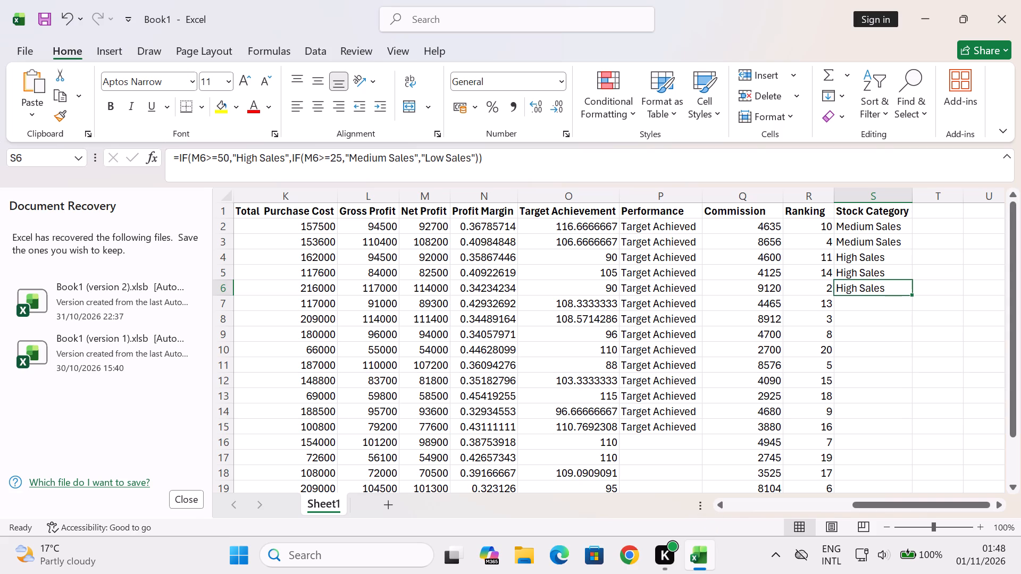
drag(1015, 329, 1012, 368)
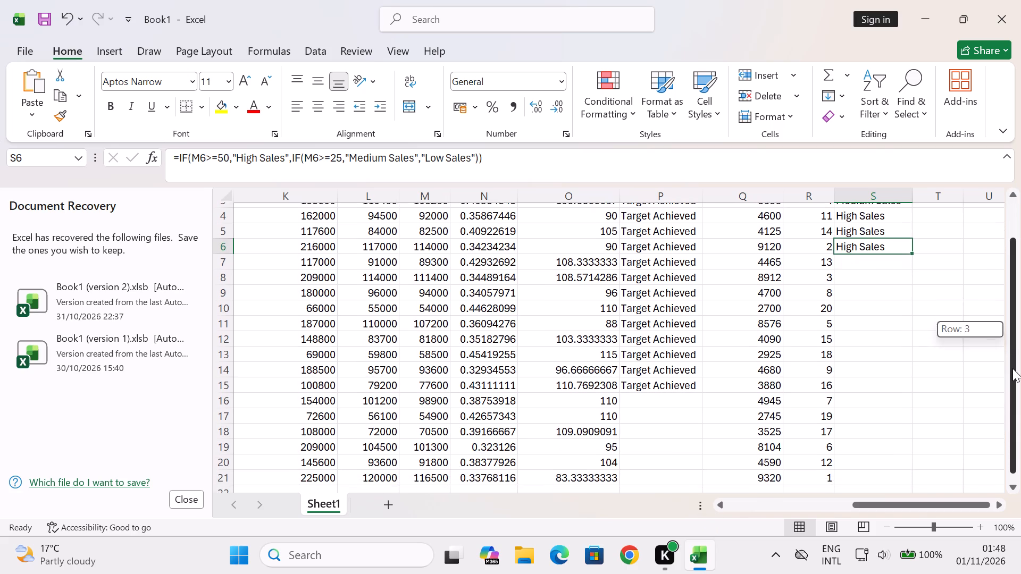
drag(1012, 368, 1012, 375)
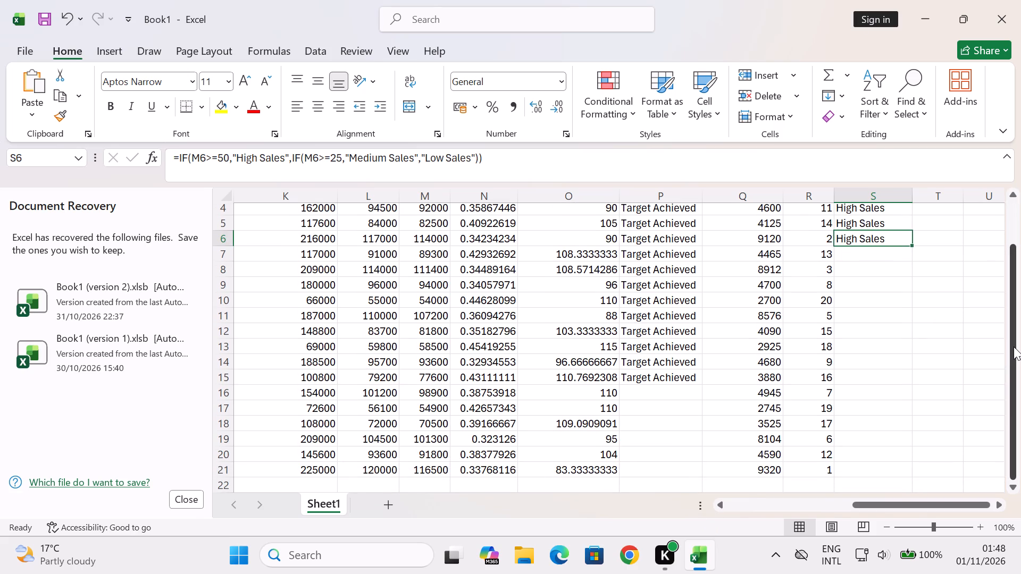
drag(1014, 347, 1010, 271)
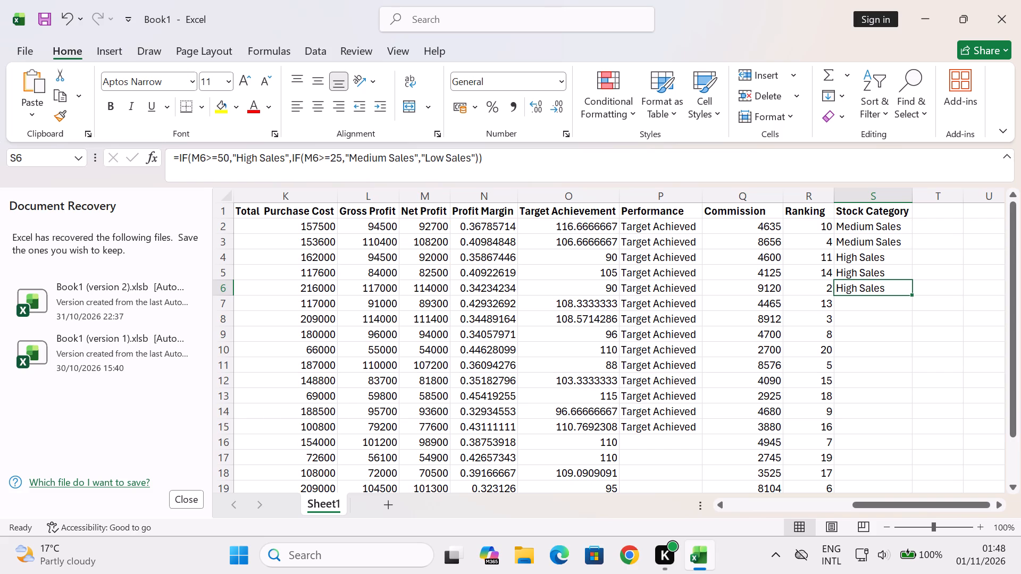
click(889, 224)
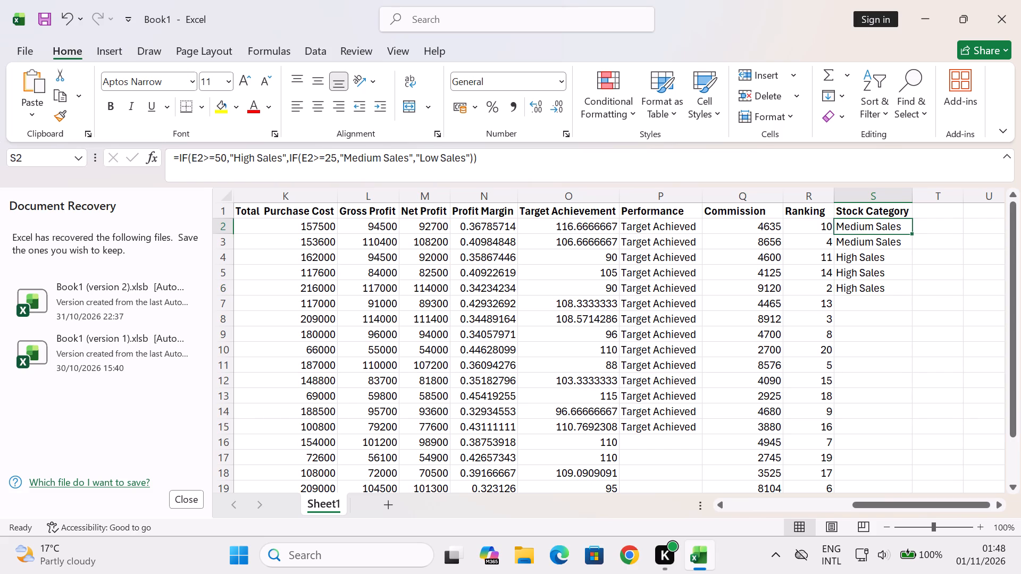
click(888, 242)
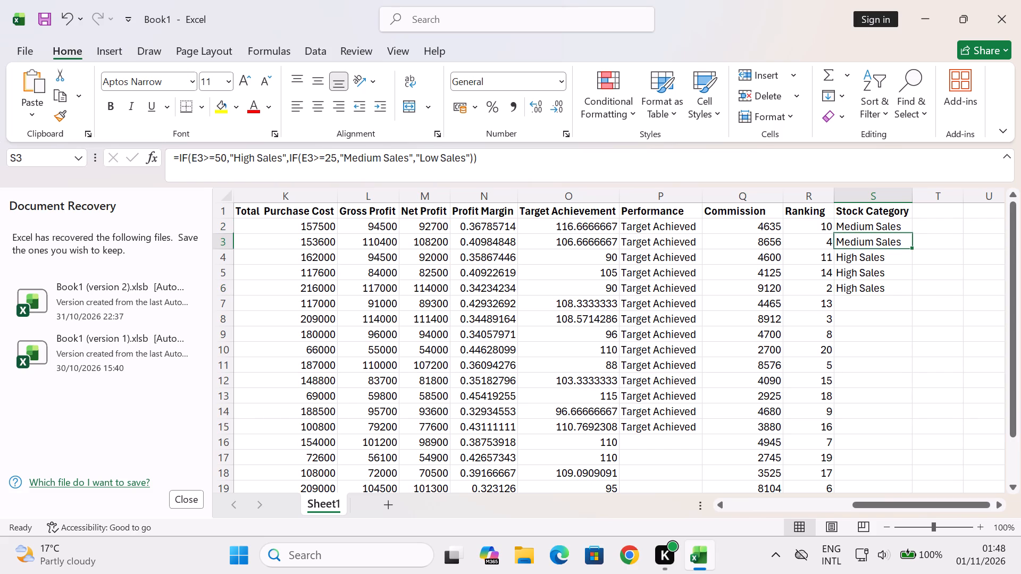
click(890, 257)
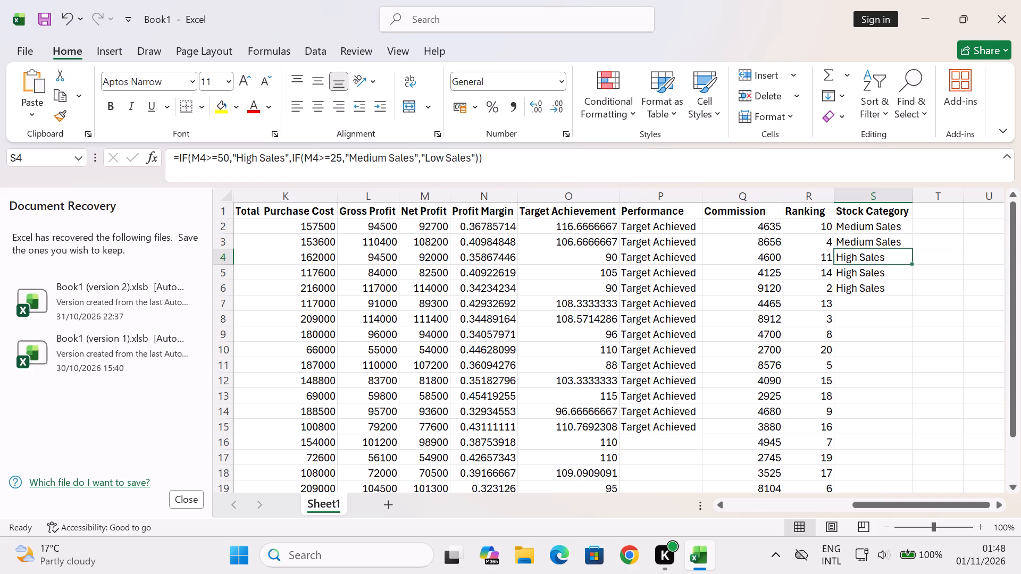
click(891, 246)
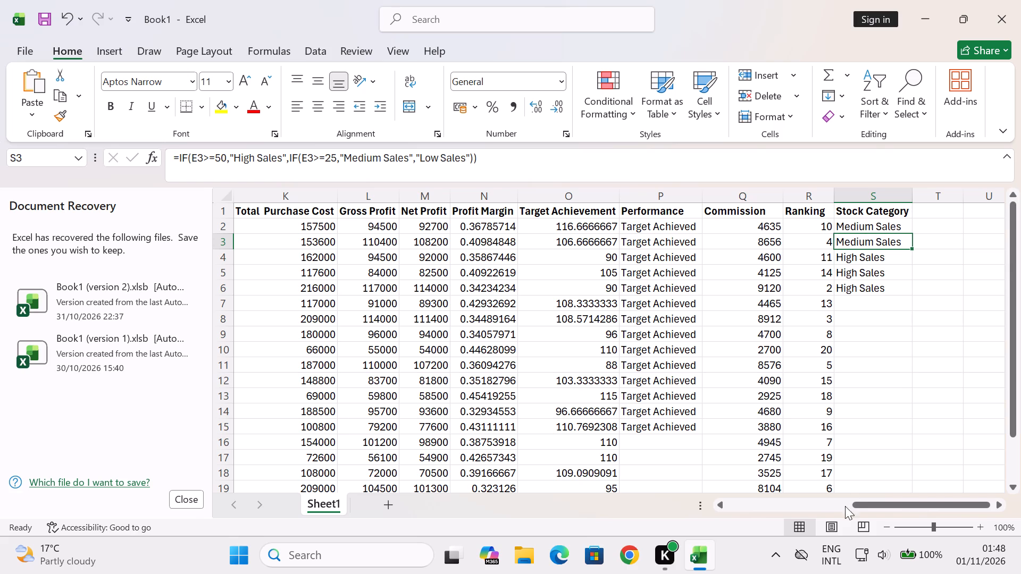
Check the Units Sold data in column E against the cell references used by the Stock Category formulas.
double_click(717, 506)
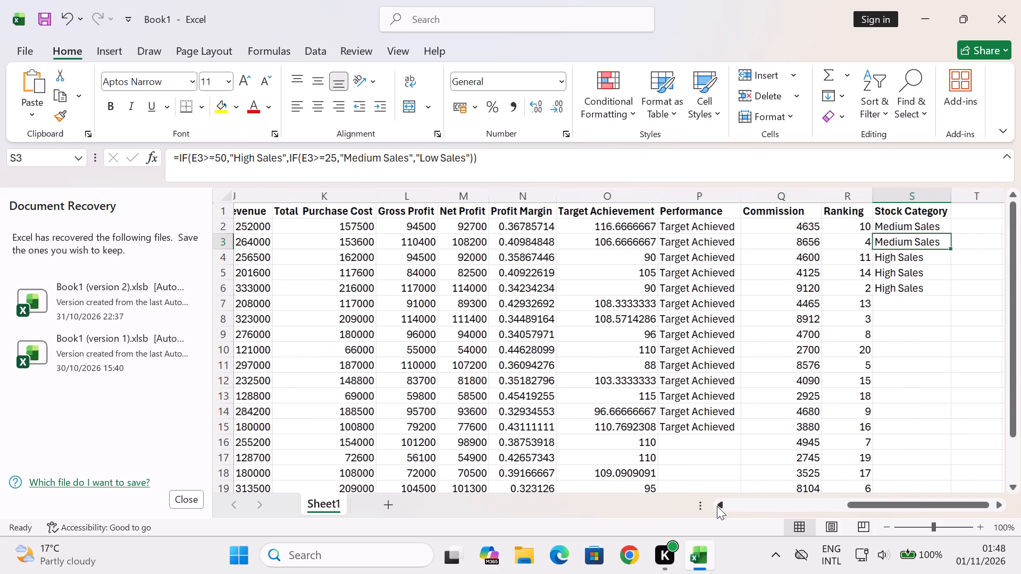
double_click(717, 506)
click(717, 506)
click(717, 506)
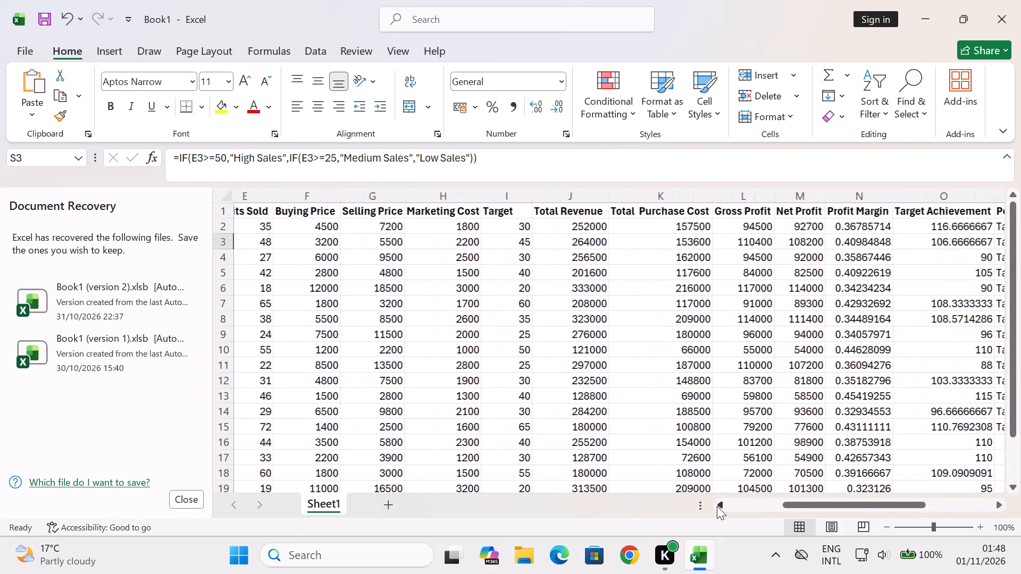
click(717, 506)
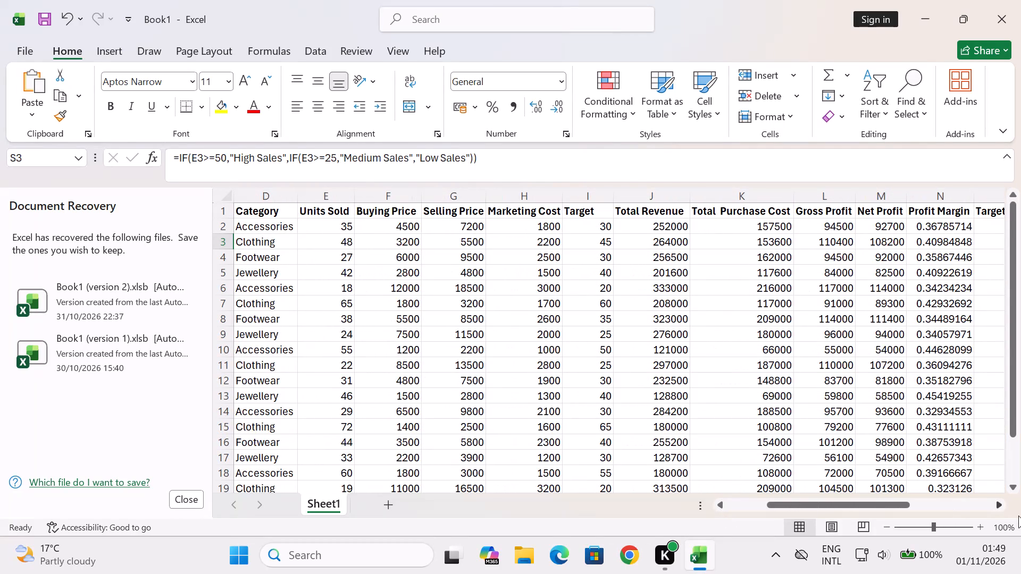
triple_click(999, 505)
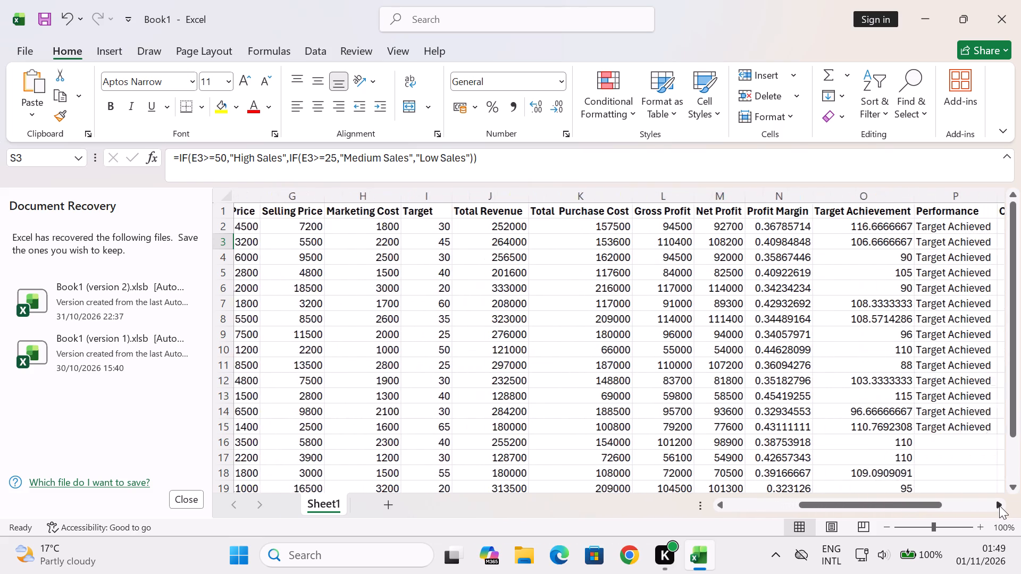
triple_click(999, 505)
click(999, 505)
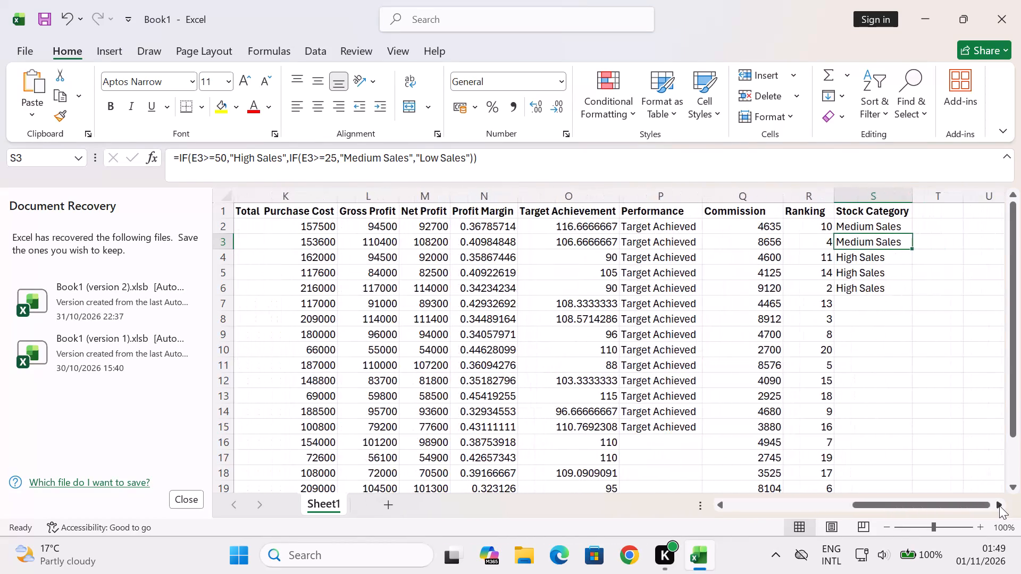
Replace S4's formula with a new IF function that tests E4>=50.
key(Down)
key(BackSpace)
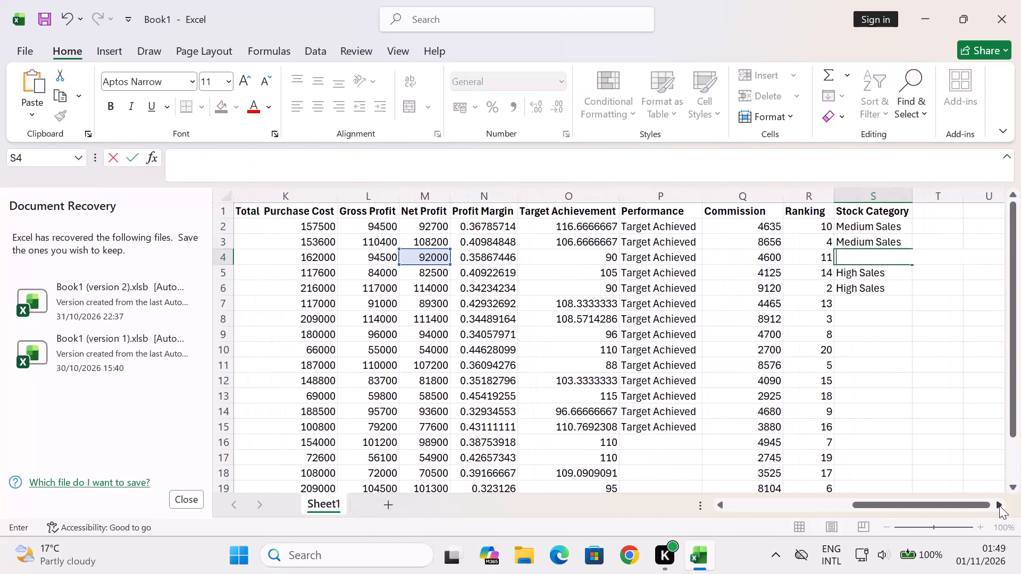
key(equal)
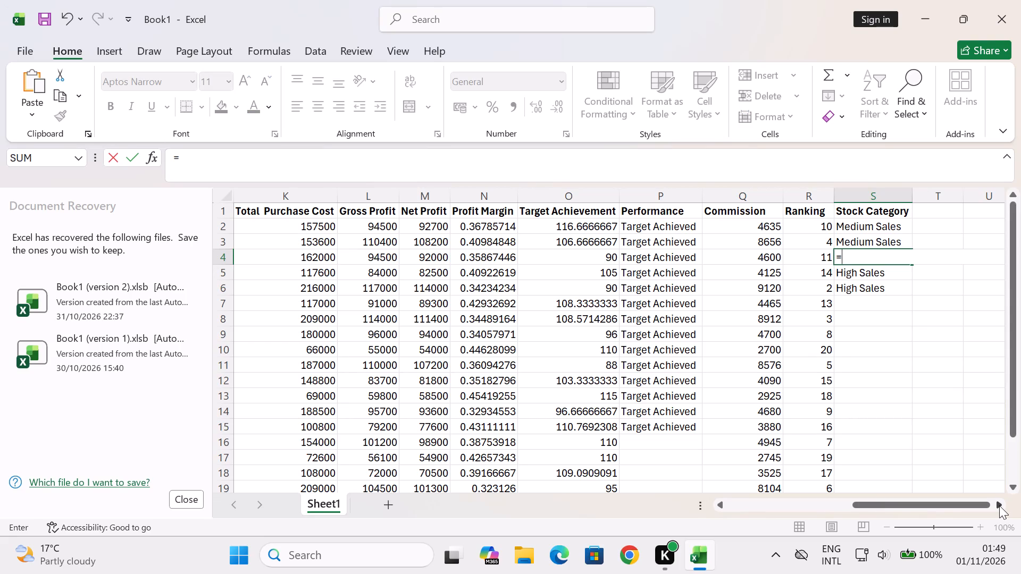
text(if)
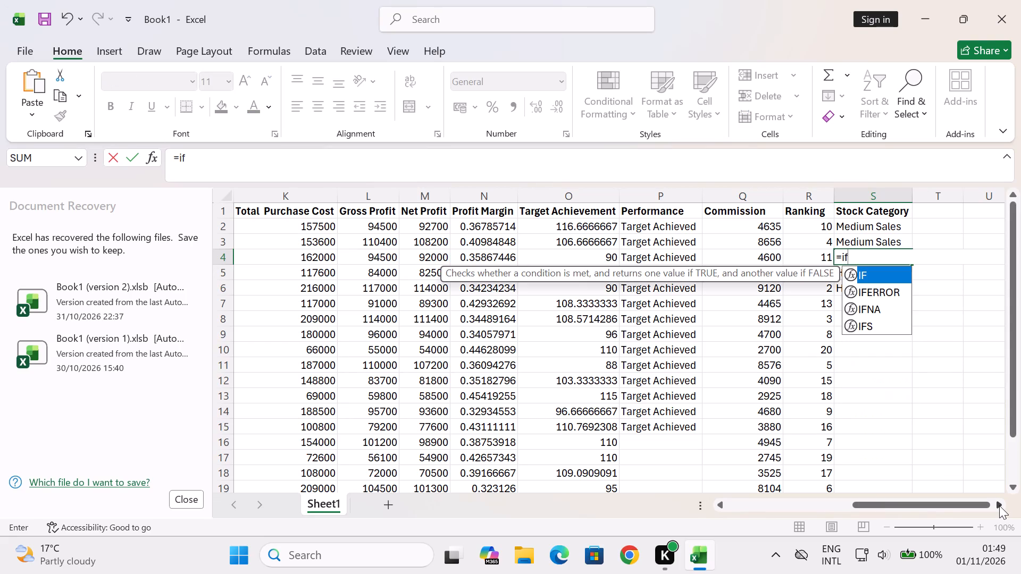
key(shift+parenleft)
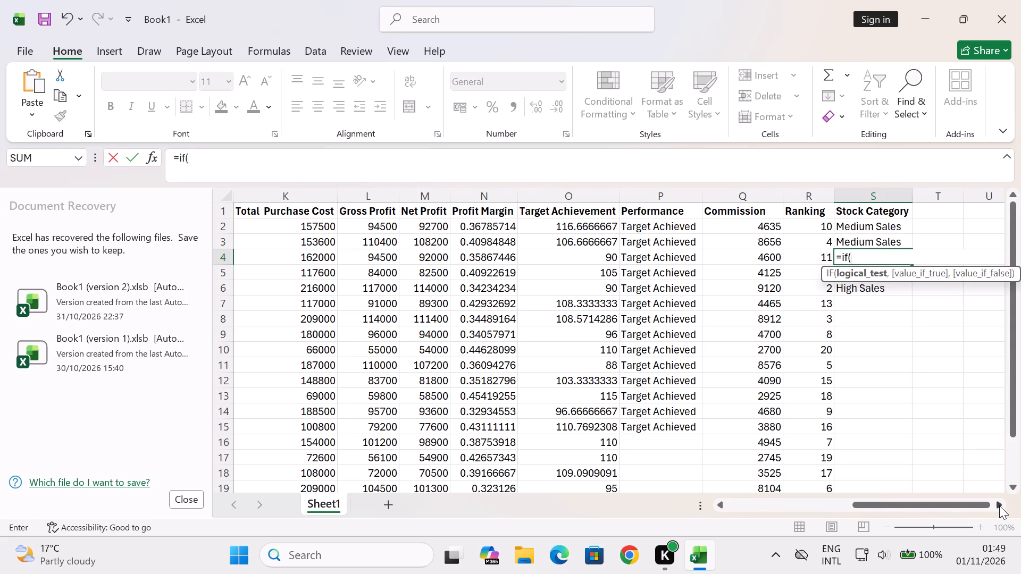
text(e4)
text(>=)
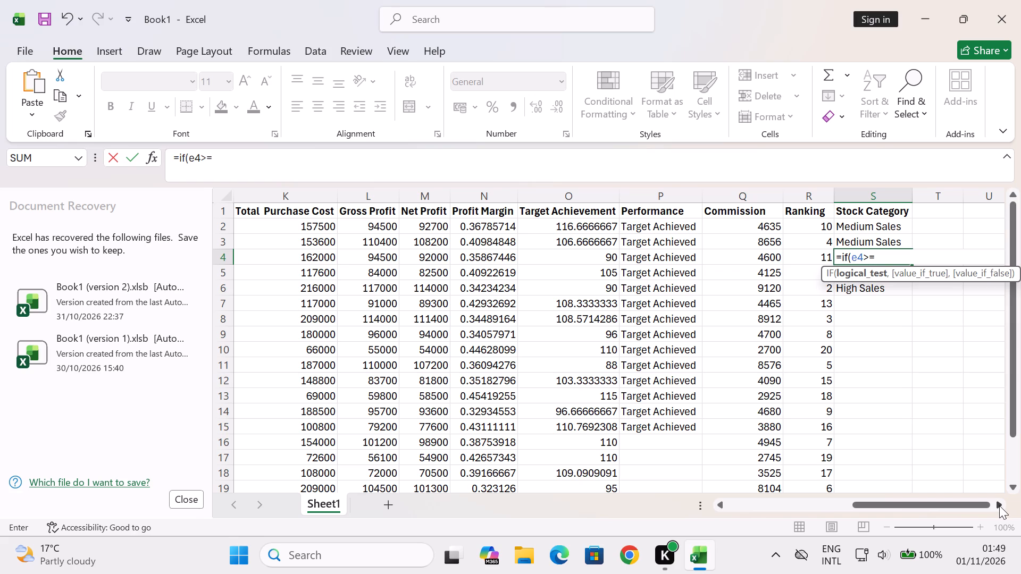
text(50)
key(comma)
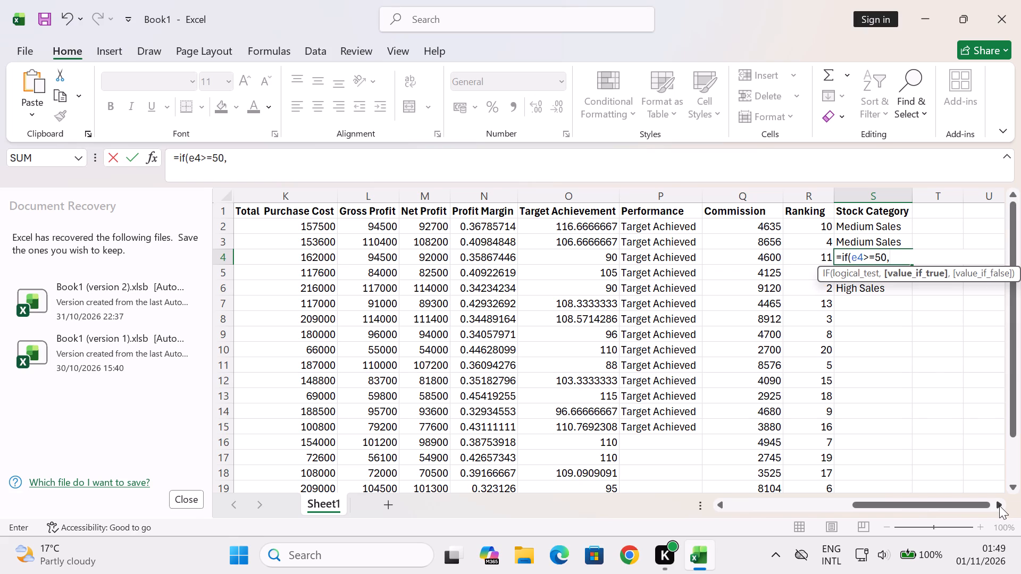
Add "High Sales" as the value-if-true of the IF in S4's formula.
text("')
key(BackSpace)
text(Hi)
text(gh)
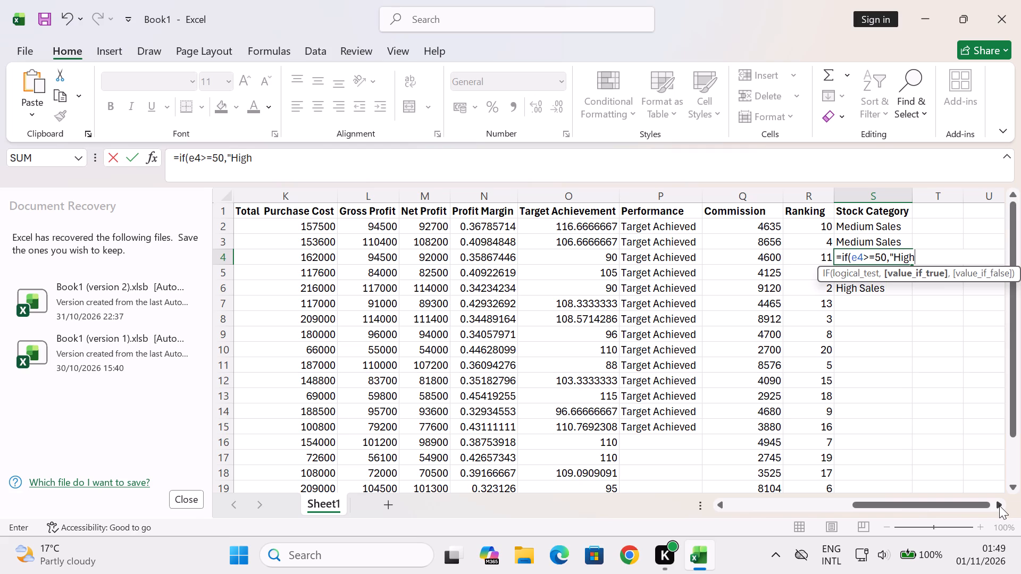
key(space)
text(Sales)
text("')
key(BackSpace)
key(comma)
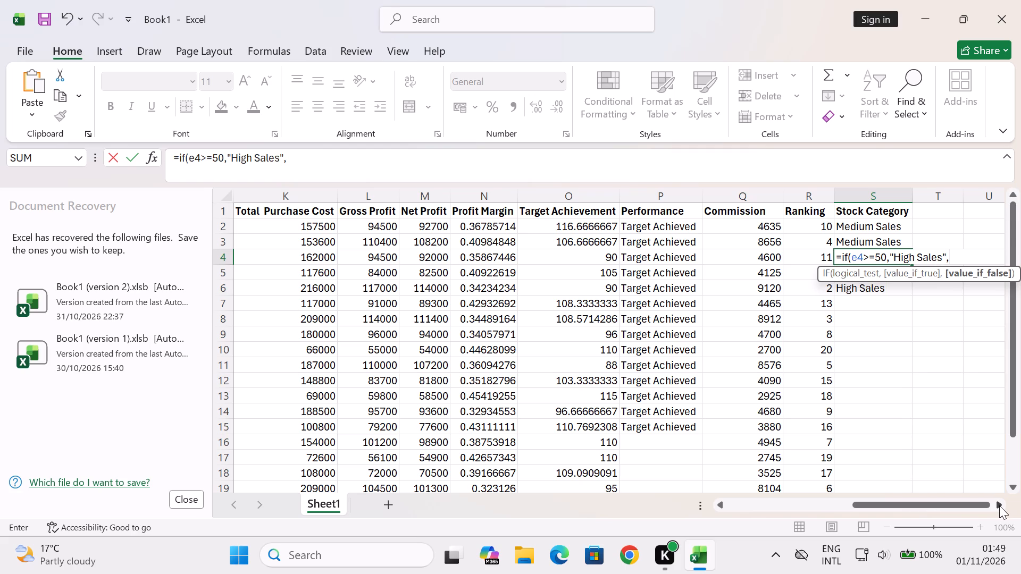
Nest a second IF testing E4>=25 as the value-if-false in S4's formula.
text(if)
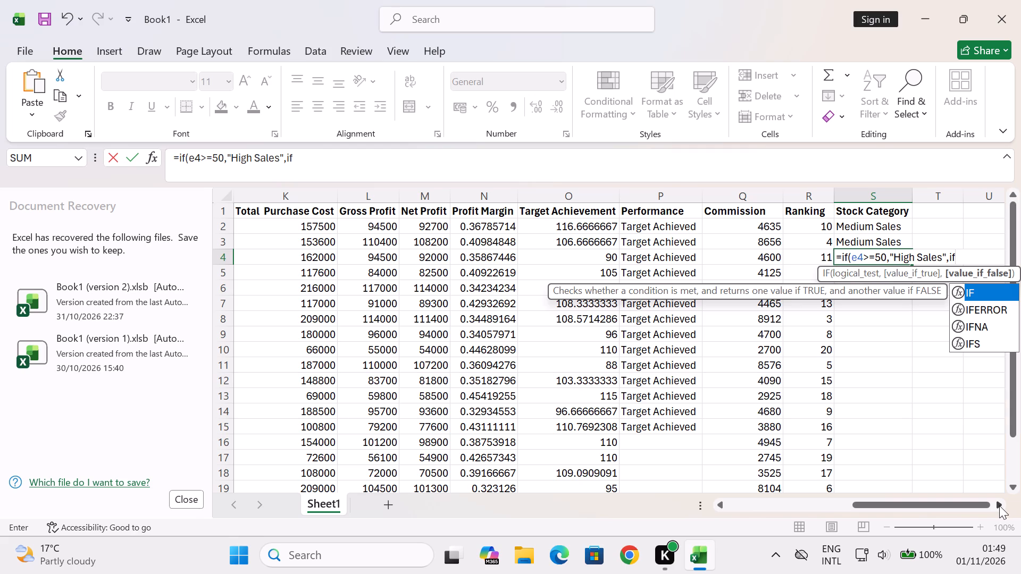
key(shift+parenleft)
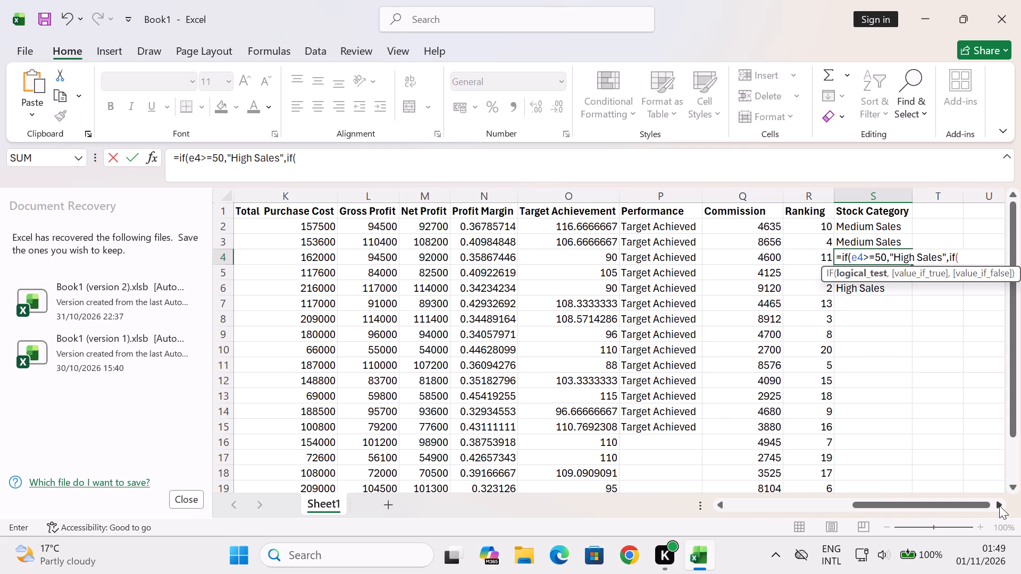
text(e4)
text(>=)
text(25)
key(comma)
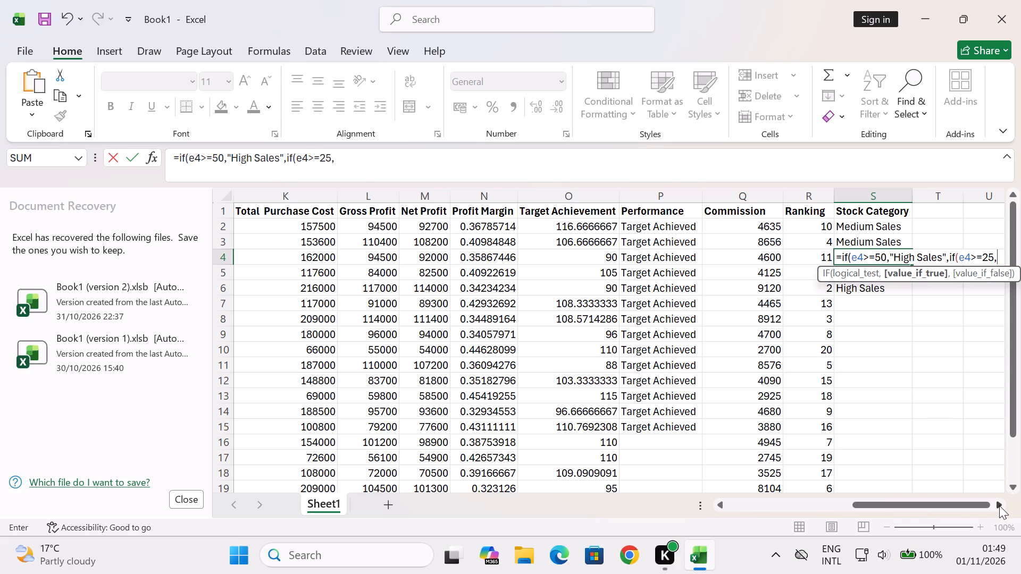
Add "Medium Sales" as the value-if-true of the nested IF in S4's formula.
text("')
key(BackSpace)
key(shift+m)
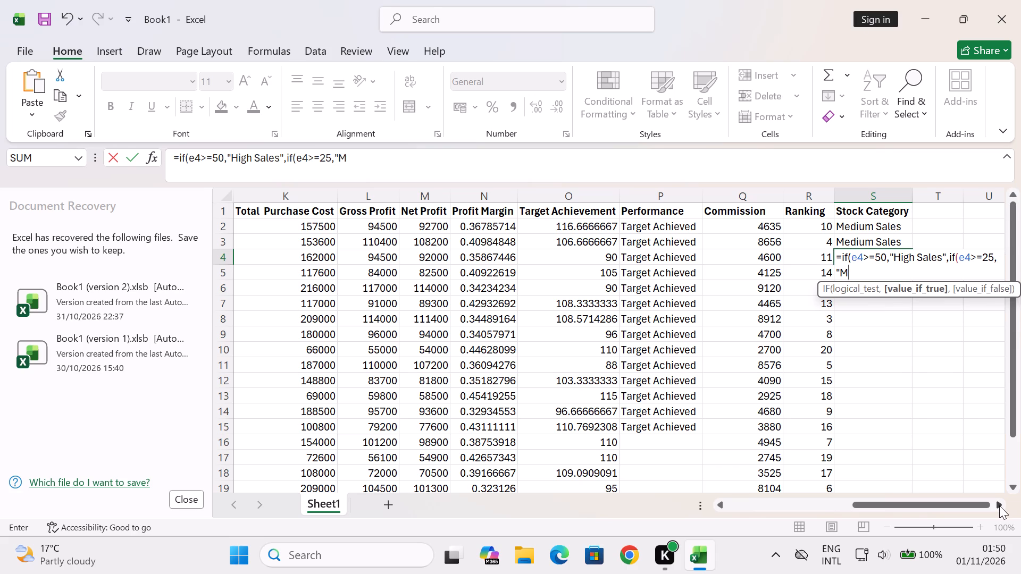
text(ed)
text(ium)
key(space)
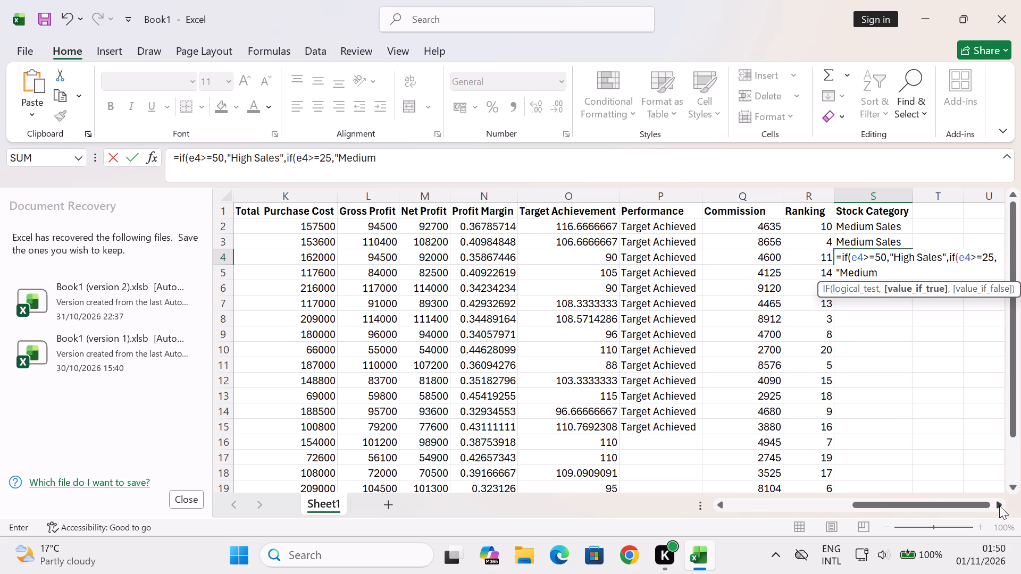
text(Sales)
text("')
key(BackSpace)
key(comma)
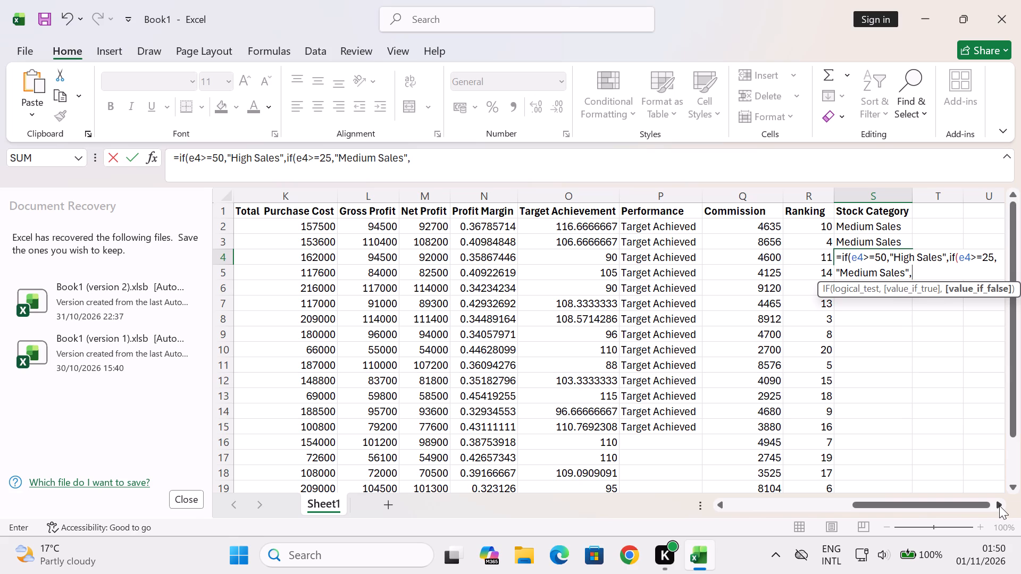
Add "Low Sales" as the nested IF's value-if-false, close both IF functions and enter the formula in S4.
text("')
key(BackSpace)
text(Lo)
text(w)
key(space)
text(Sa)
text(les)
text("')
key(BackSpace)
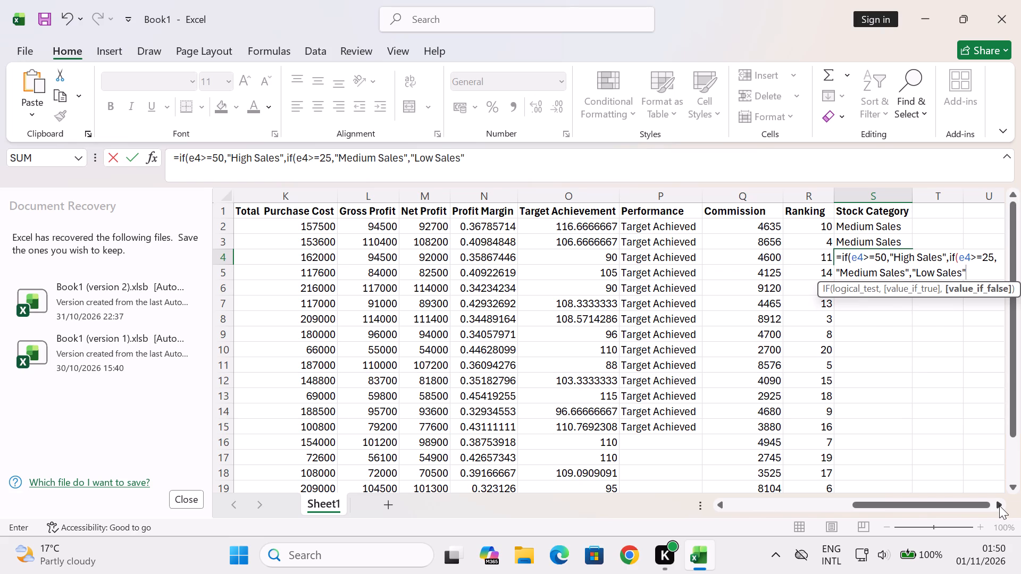
key(shift+parenright)
key(shift+parenright)
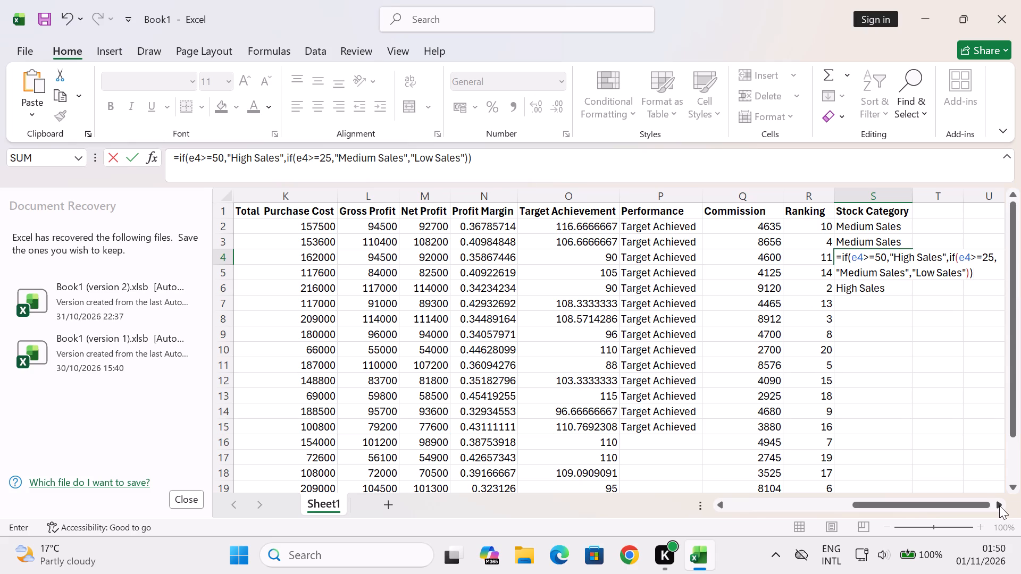
key(Return)
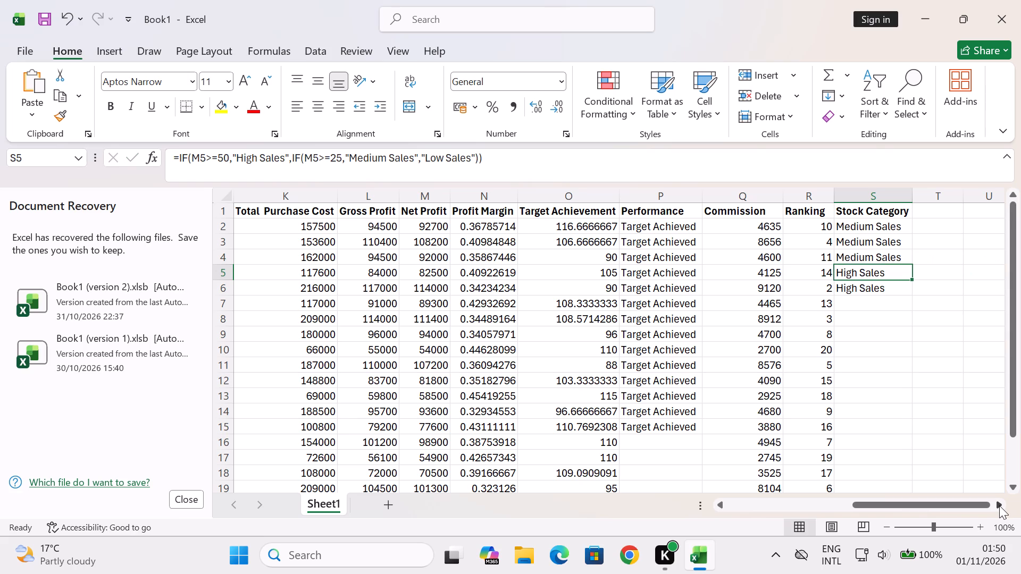
Replace S5's Stock Category formula with a new IF function.
key(BackSpace)
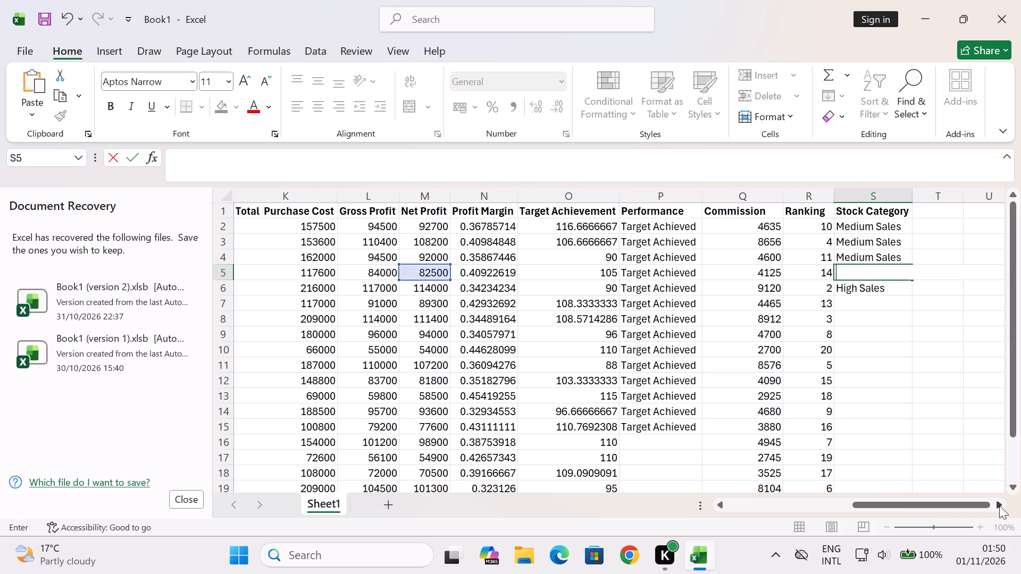
key(equal)
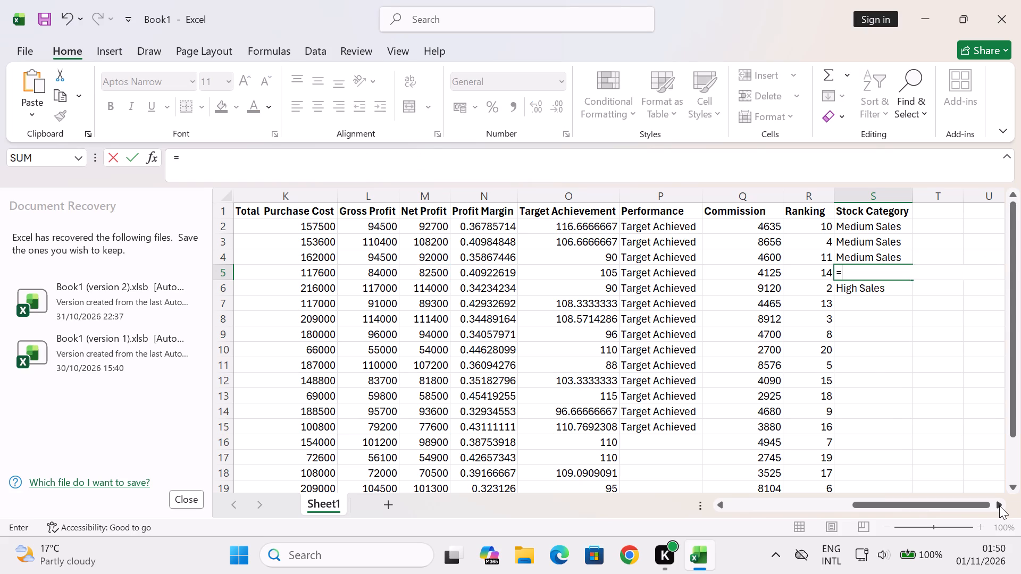
key(i)
key(f)
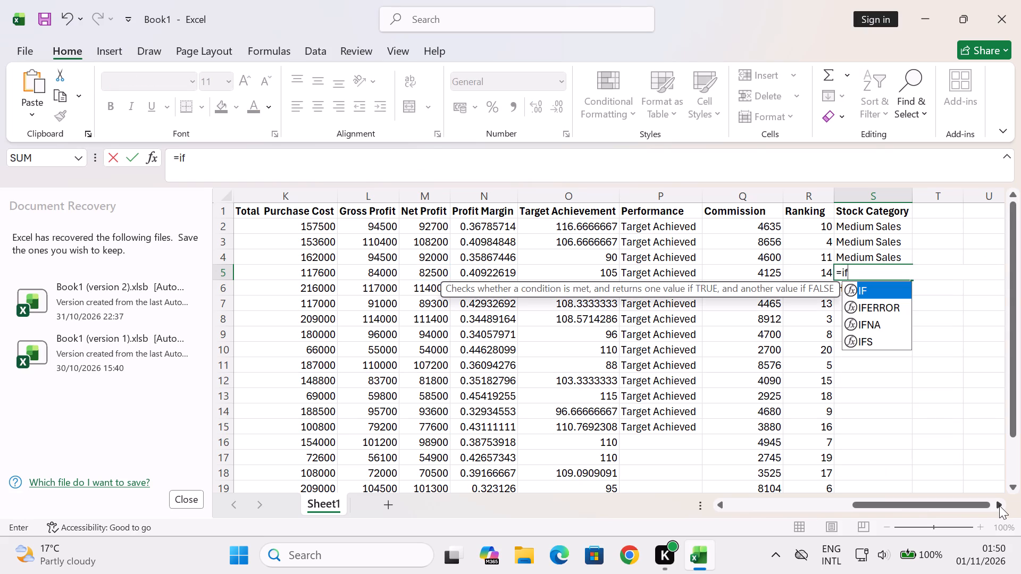
key(shift+parenleft)
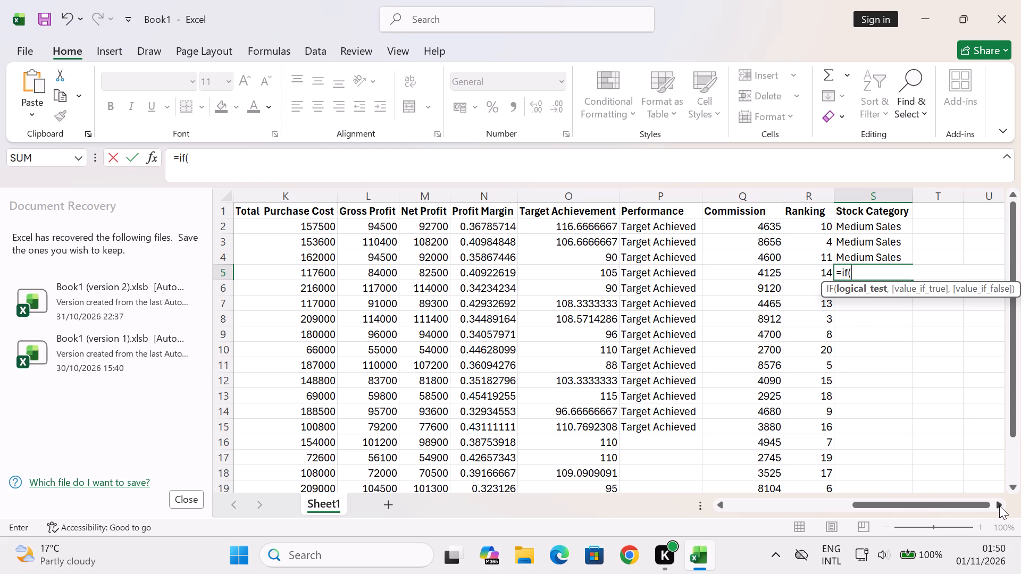
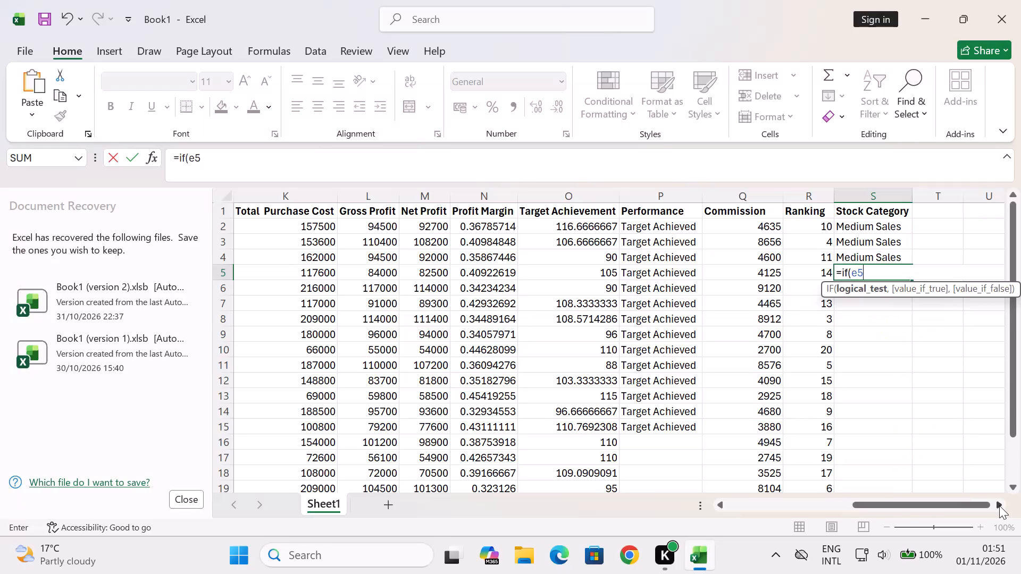
Complete the S5 IF test as E5>=50 and add "High Sales" as its value-if-true.
text(>=)
text(50)
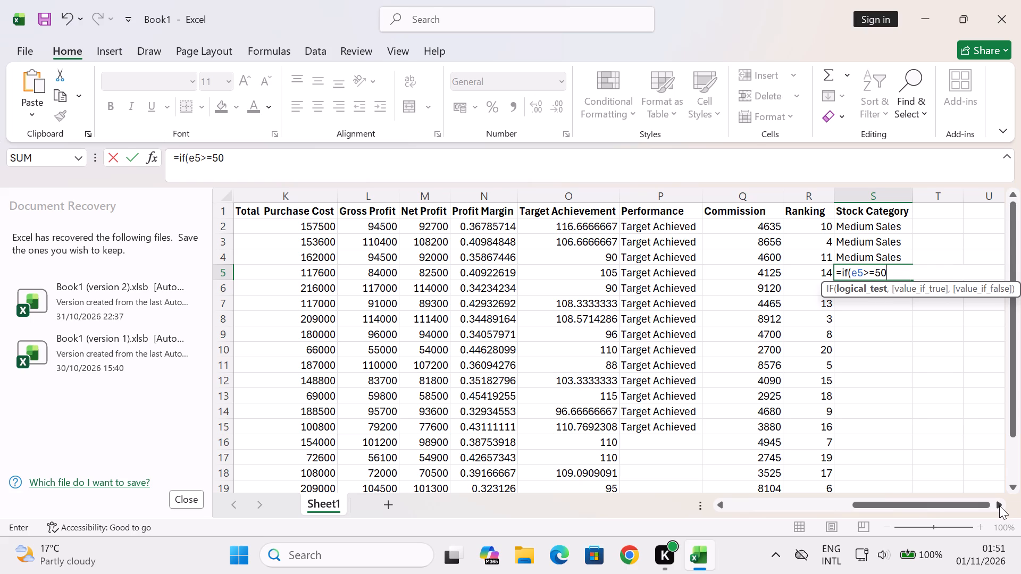
key(comma)
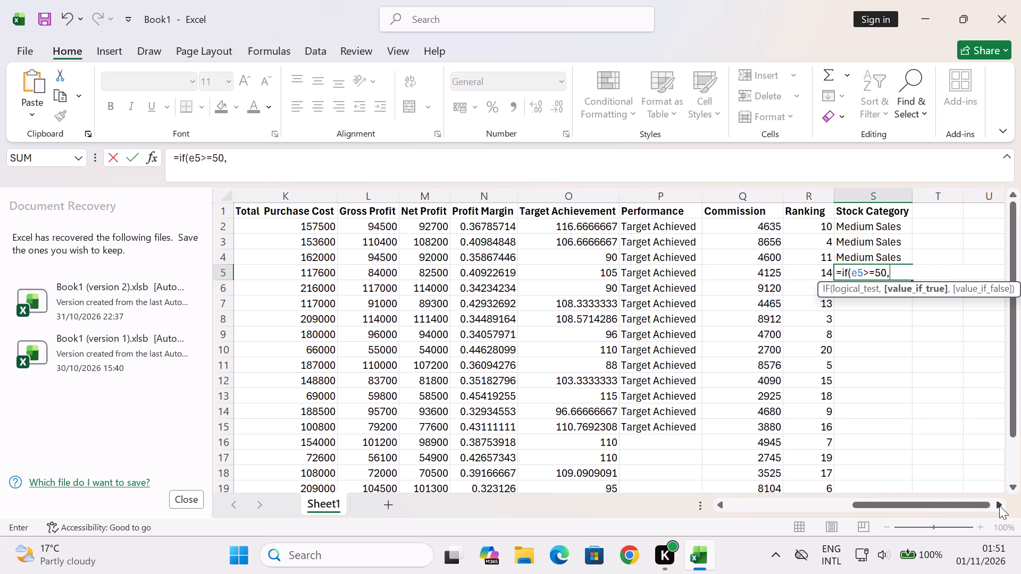
text("')
key(BackSpace)
key(shift+h)
key(i)
text(gh)
key(space)
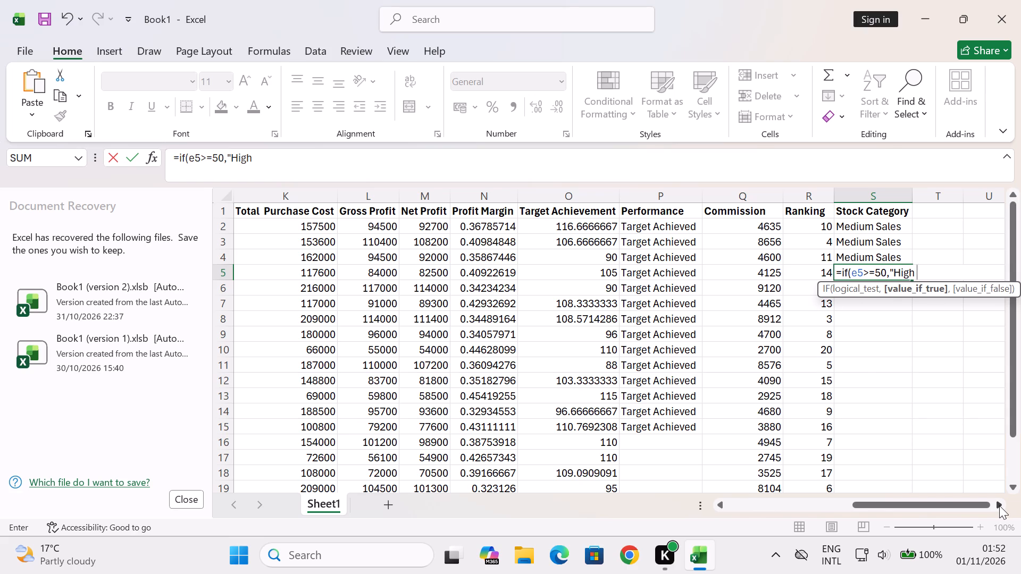
text(Sa)
text(les)
text("')
key(BackSpace)
Nest a second IF testing E5>=25 as the value-if-false in S5's formula.
key(comma)
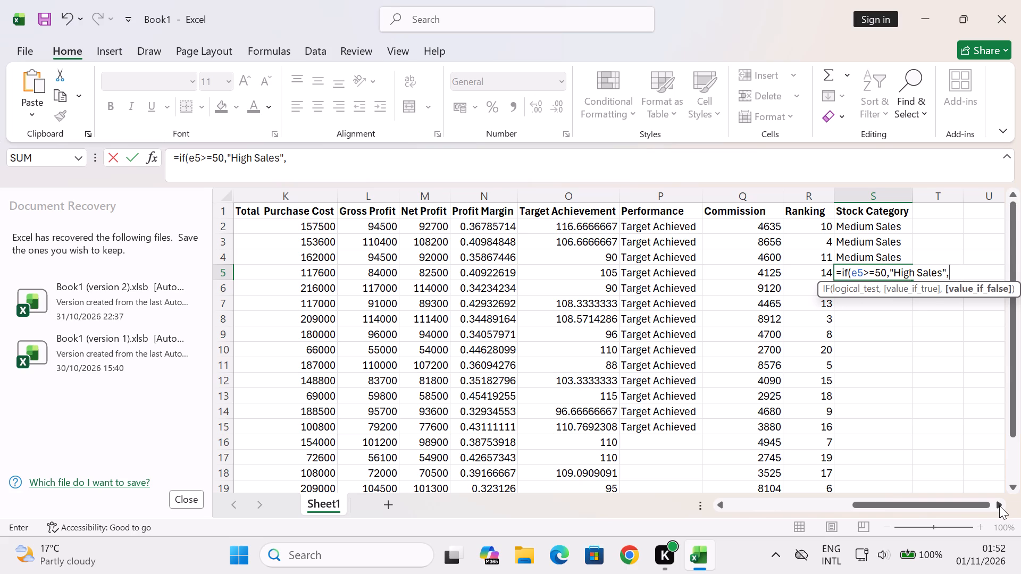
key(i)
key(f)
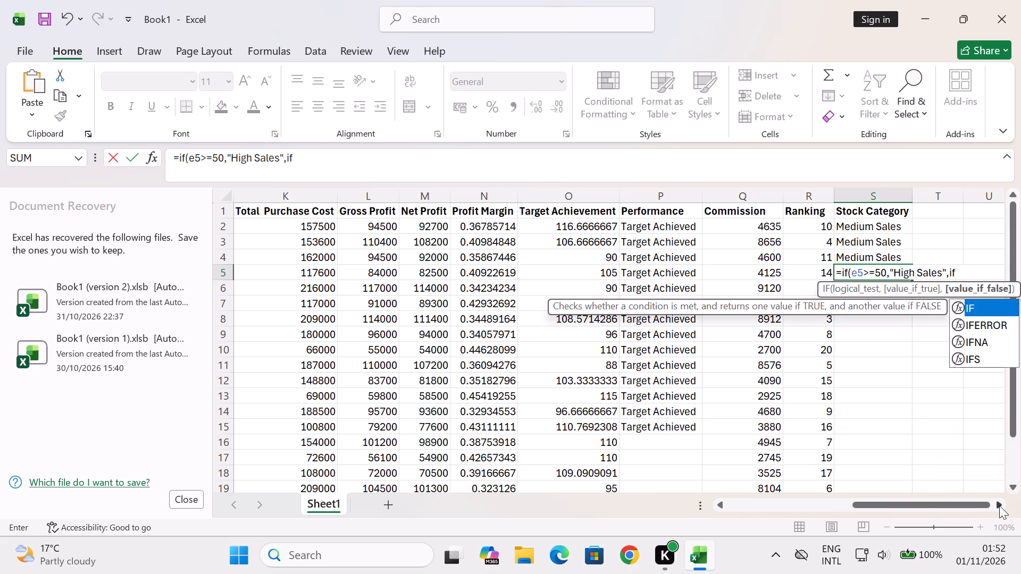
key(shift+parenleft)
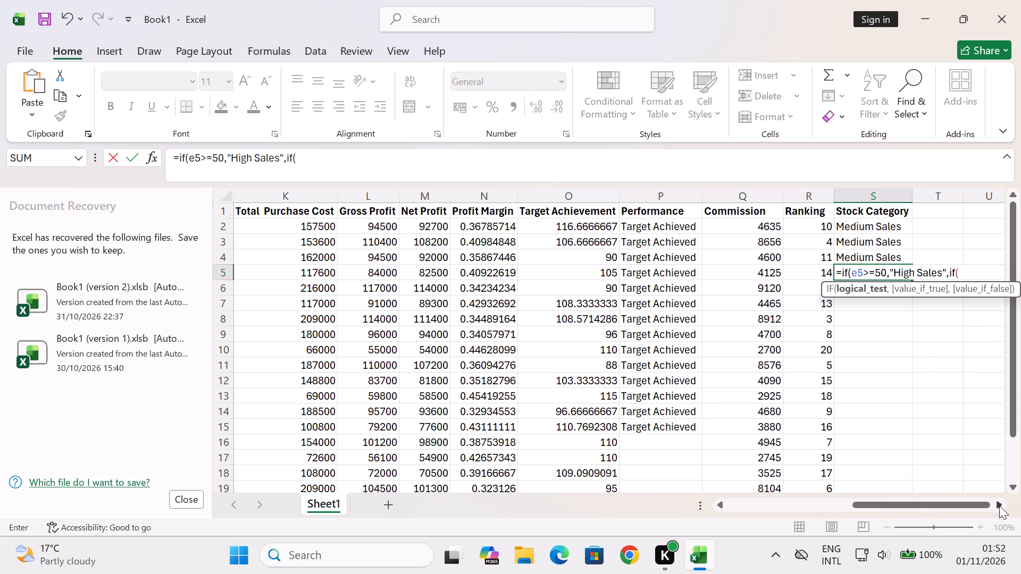
text(e5)
text(>=)
text(25)
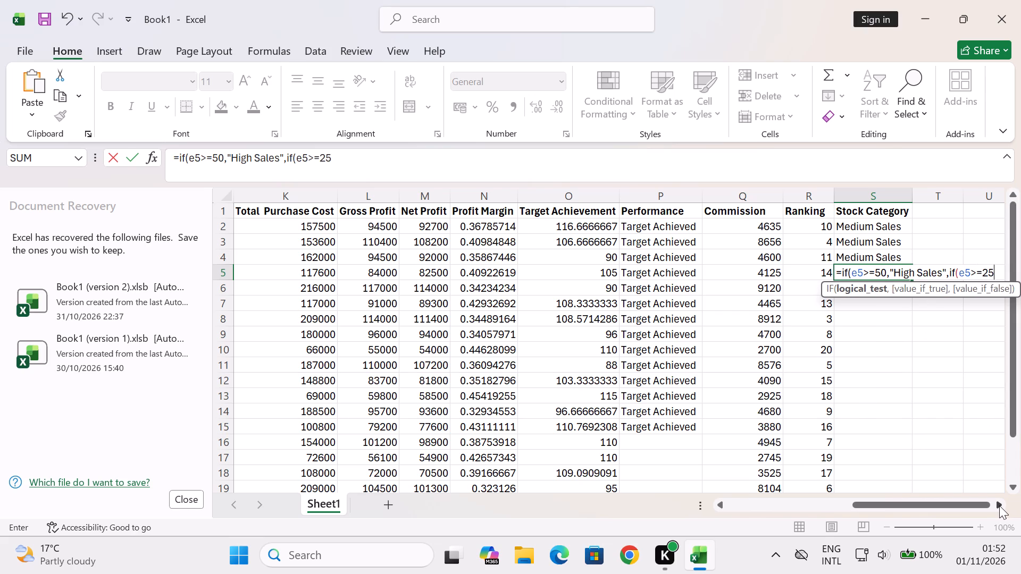
Add "Medium Sales" as the value-if-true of the nested IF in S5's formula.
key(comma)
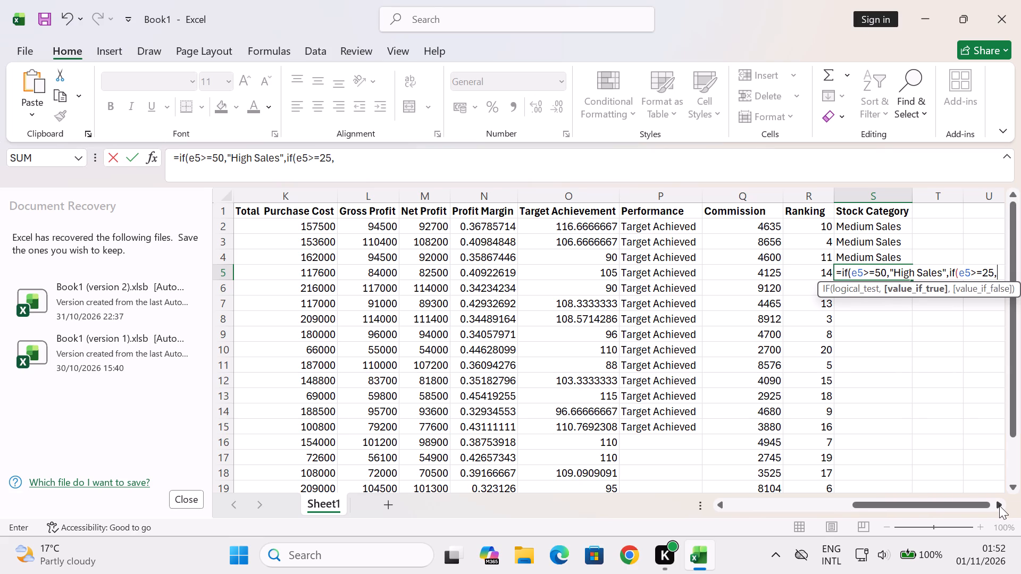
text("')
key(BackSpace)
text(Medium)
key(space)
text(Sales)
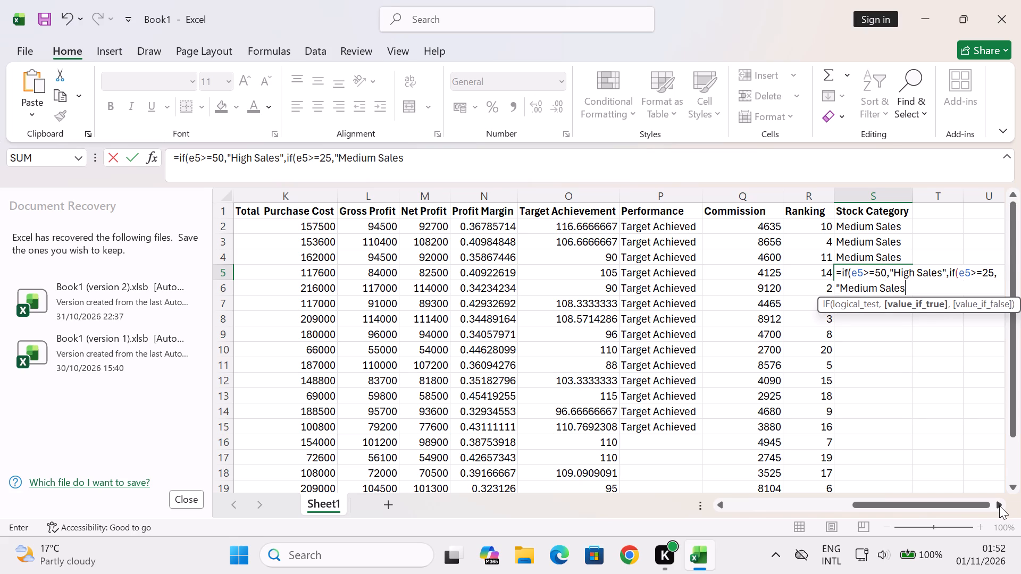
text("')
key(BackSpace)
Add "Low Sales" as the nested IF's value-if-false, close both IF functions and enter the formula in S5.
key(comma)
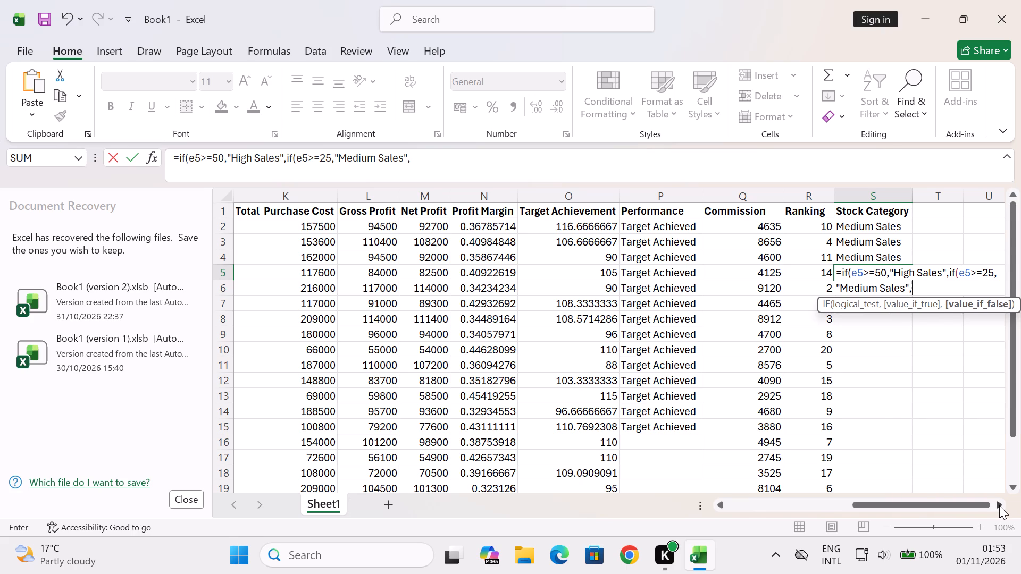
text("')
key(BackSpace)
text(Low)
key(space)
text(Sales)
text("')
key(BackSpace)
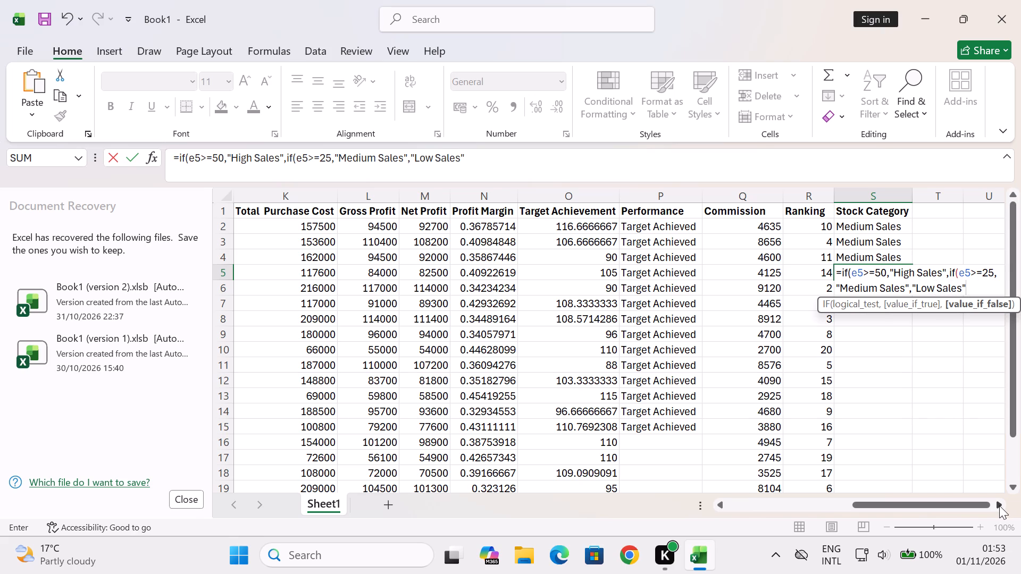
text()))
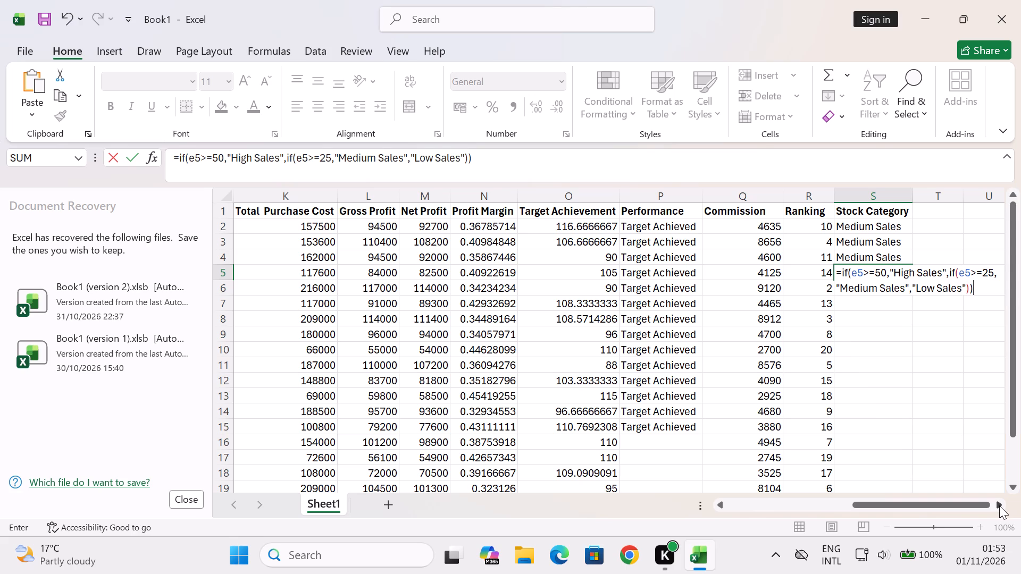
key(Return)
Replace S6's Stock Category contents with a new IF function testing E6>=50.
key(BackSpace)
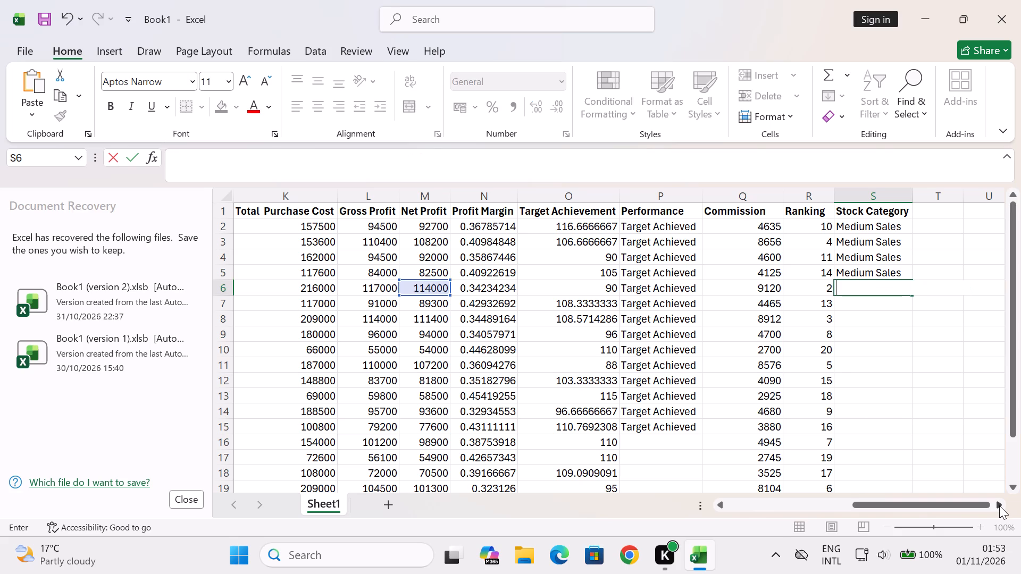
key(equal)
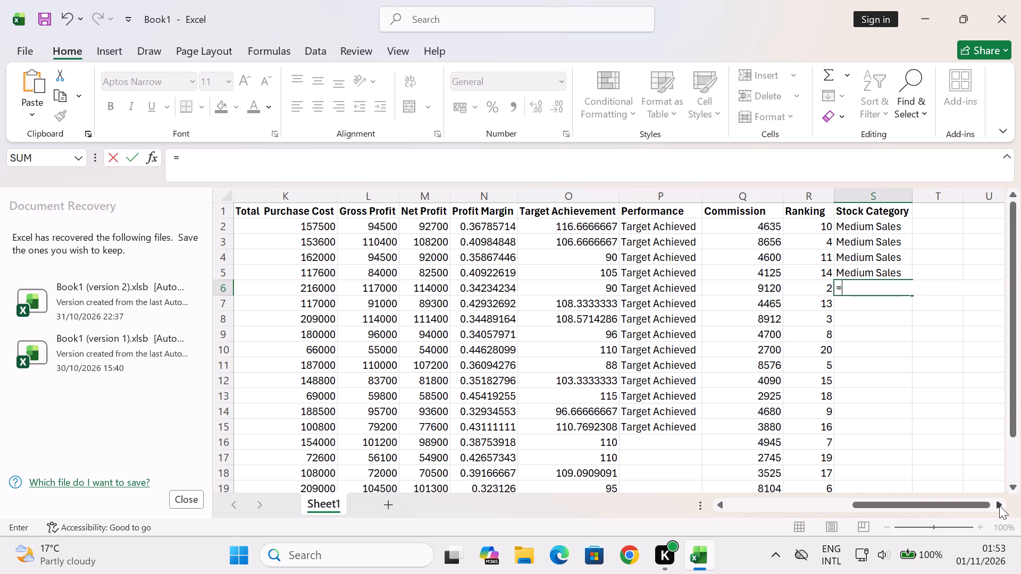
key(i)
key(f)
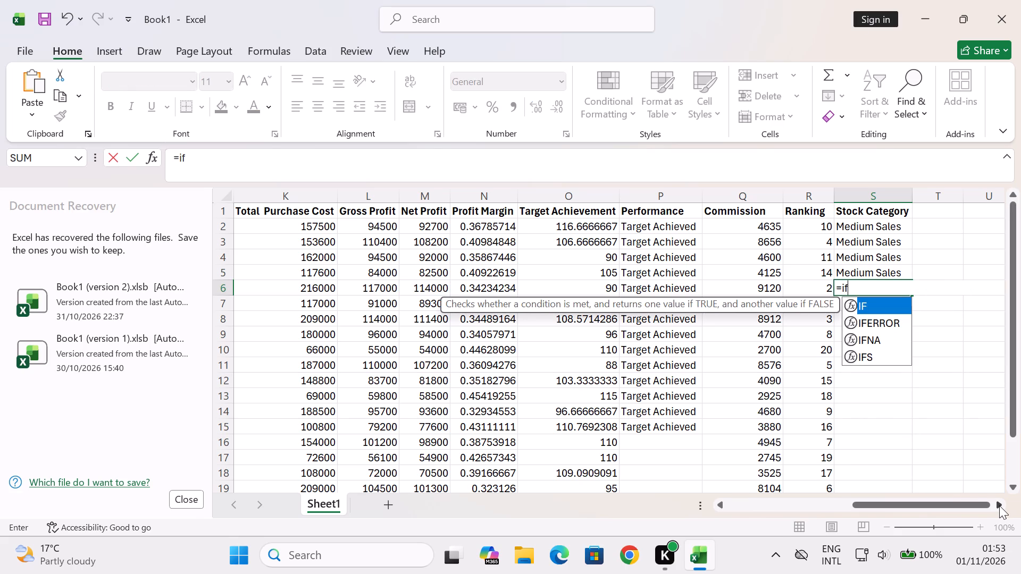
key(shift+parenleft)
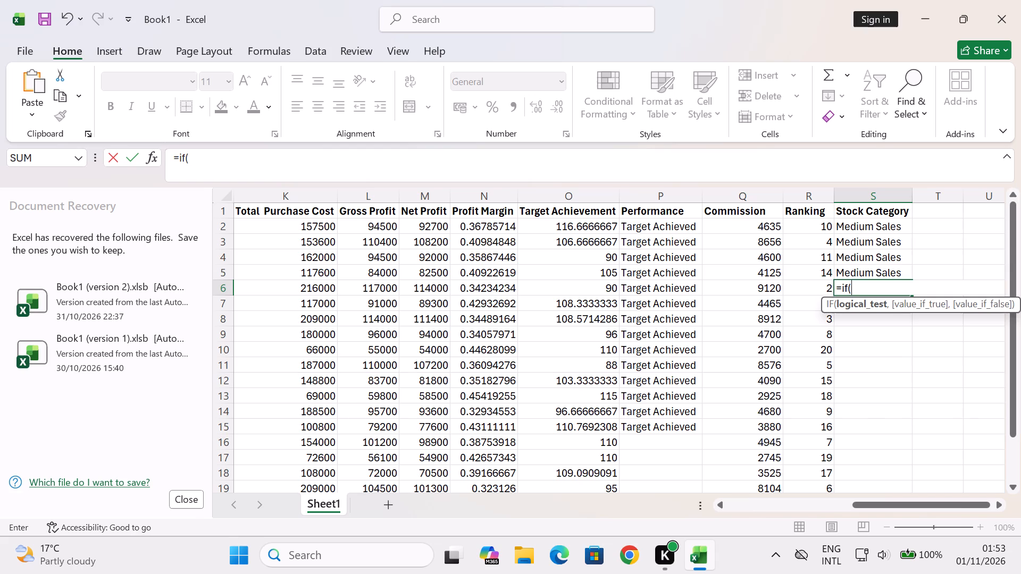
key(e)
key(6)
key(shift+greater)
key(equal)
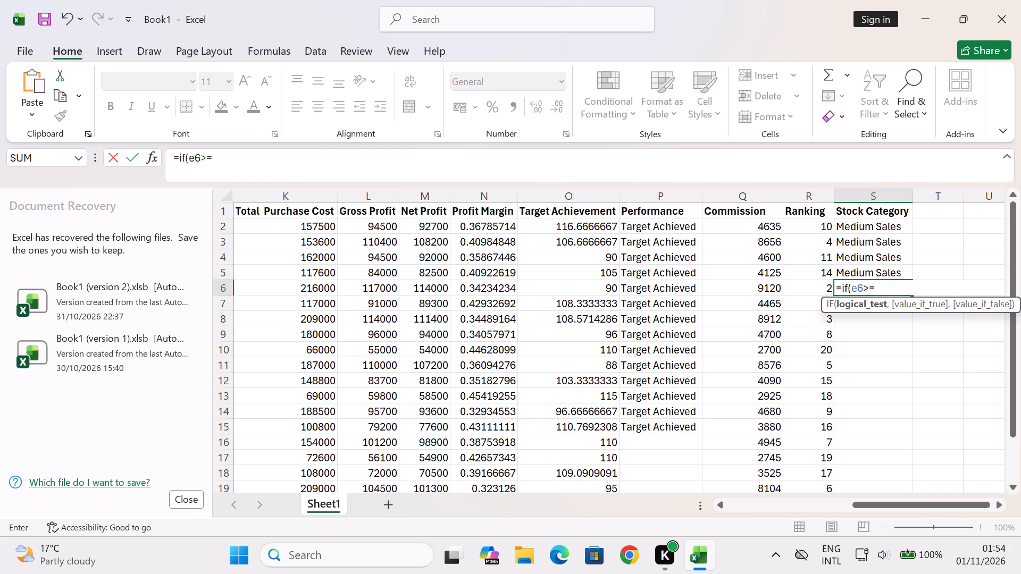
key(5)
key(0)
Add "High Sales" as the value-if-true of the IF function in S6's formula.
key(comma)
text("')
key(BackSpace)
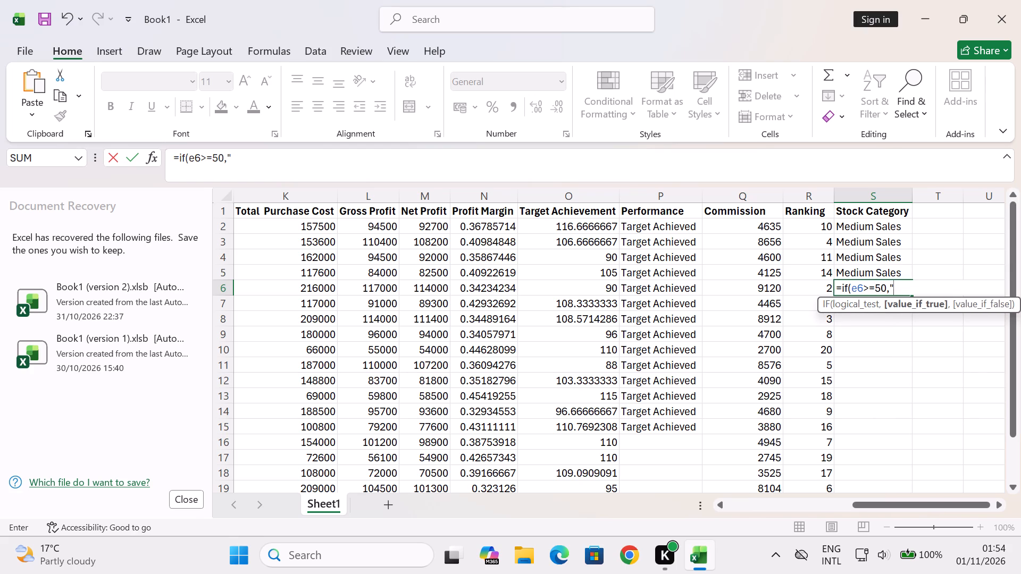
key(shift+h)
text(igh)
key(space)
text(Sales)
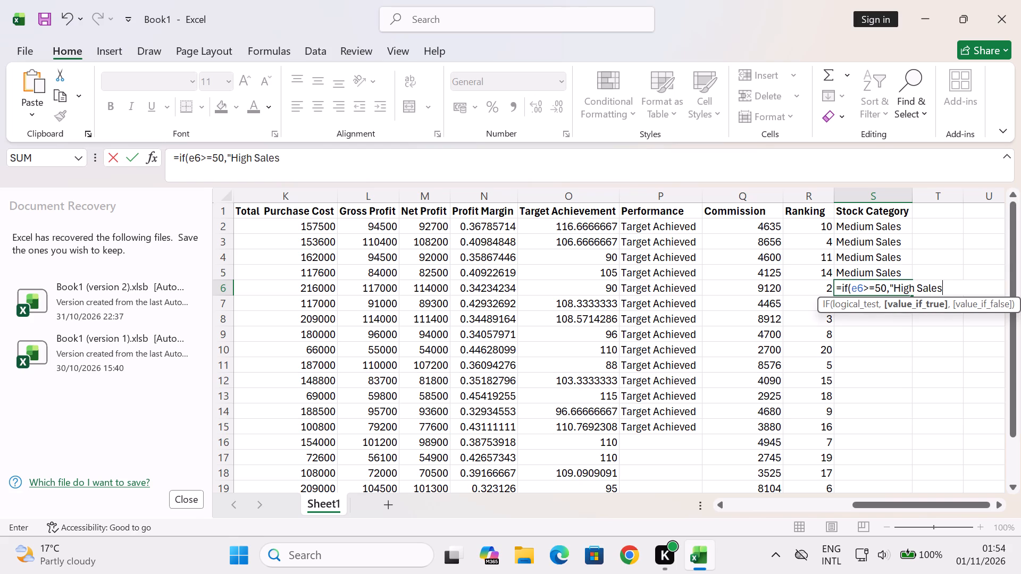
text("')
key(BackSpace)
Nest a second IF testing E6>=25 as the value-if-false in S6's formula.
key(comma)
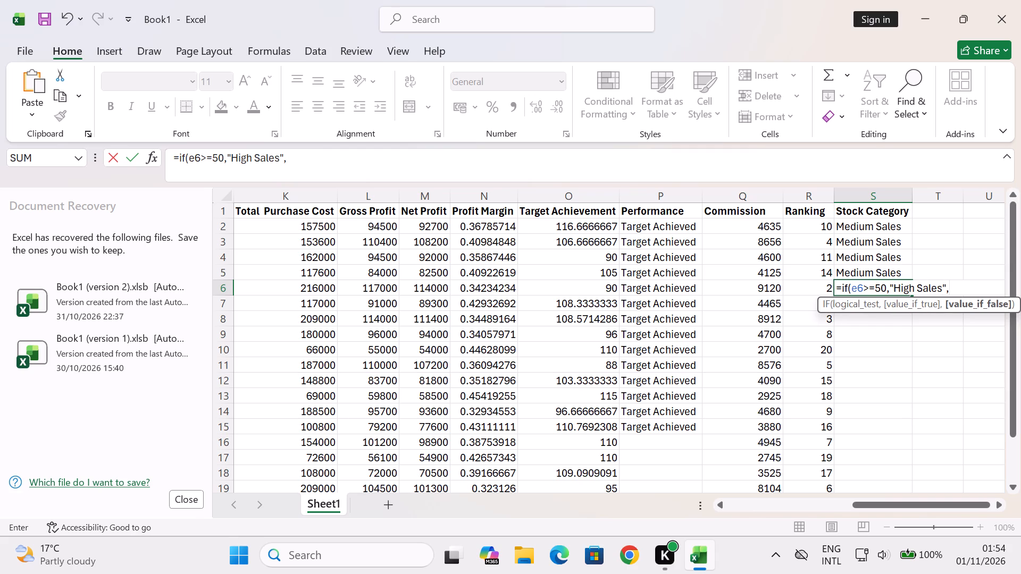
text(if)
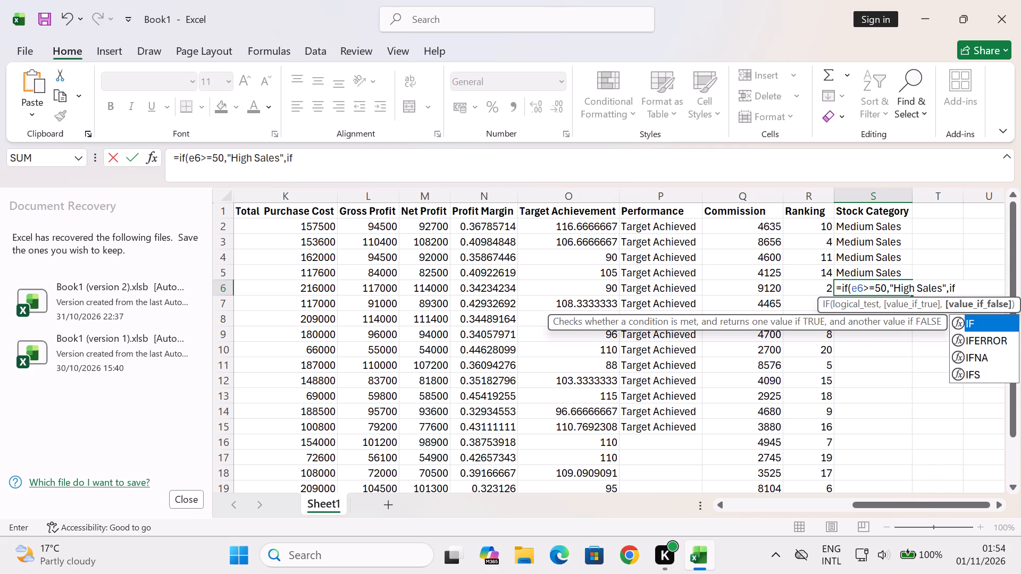
key(shift+parenleft)
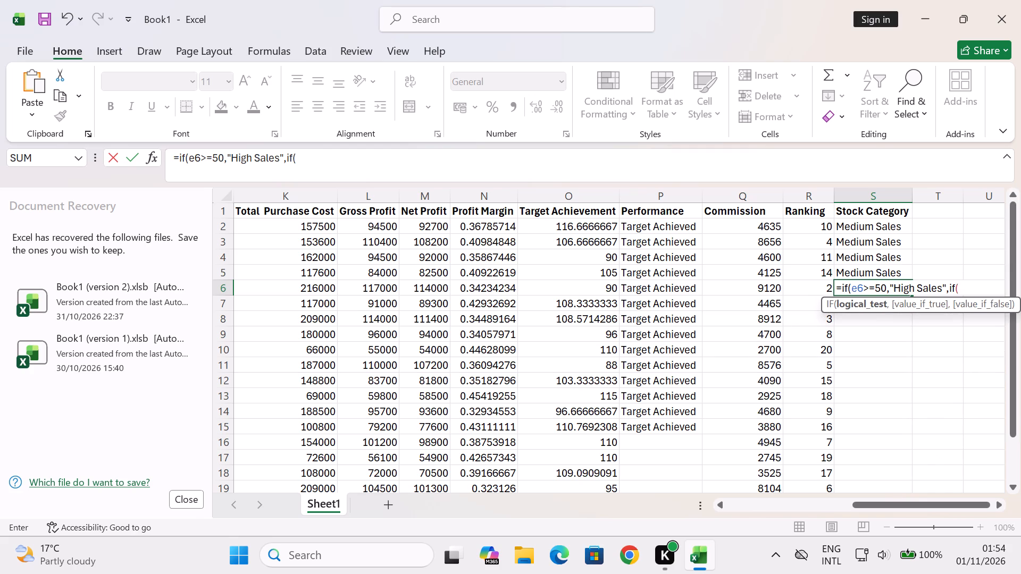
text(e6)
text(>=)
text(25)
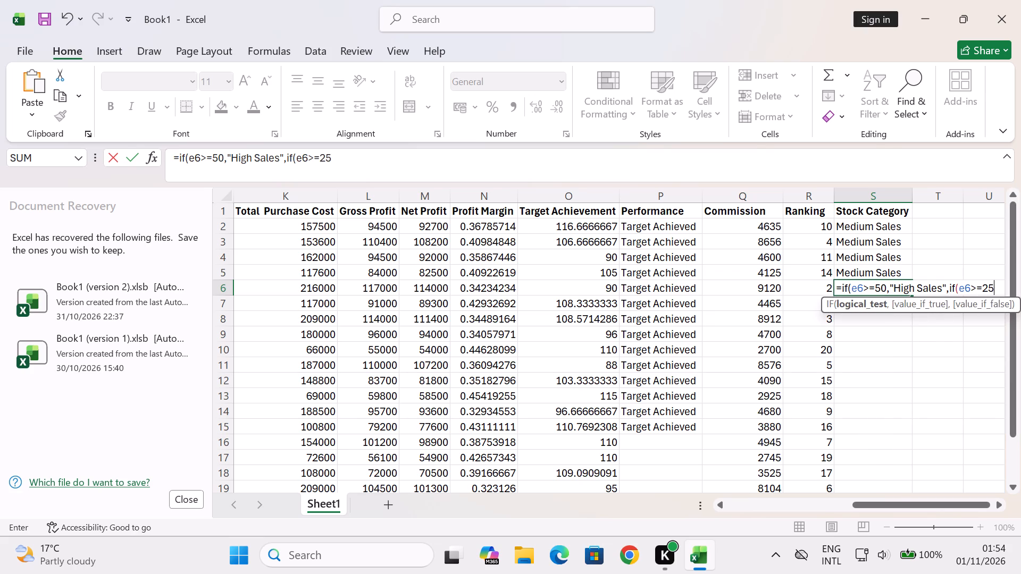
Add "Medium Sales" as the value-if-true of the nested IF in S6's formula.
key(comma)
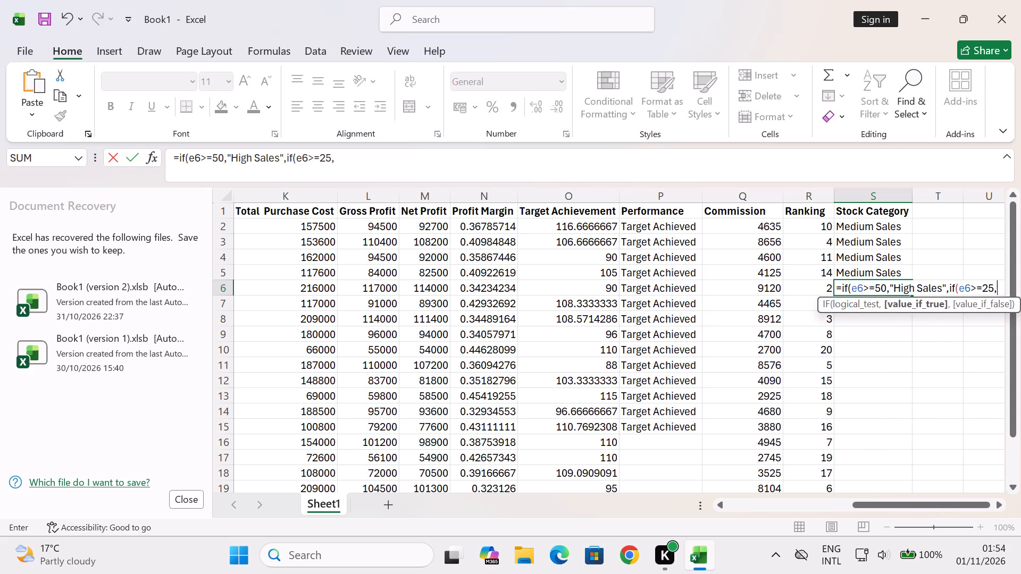
text("')
key(BackSpace)
text(Medium)
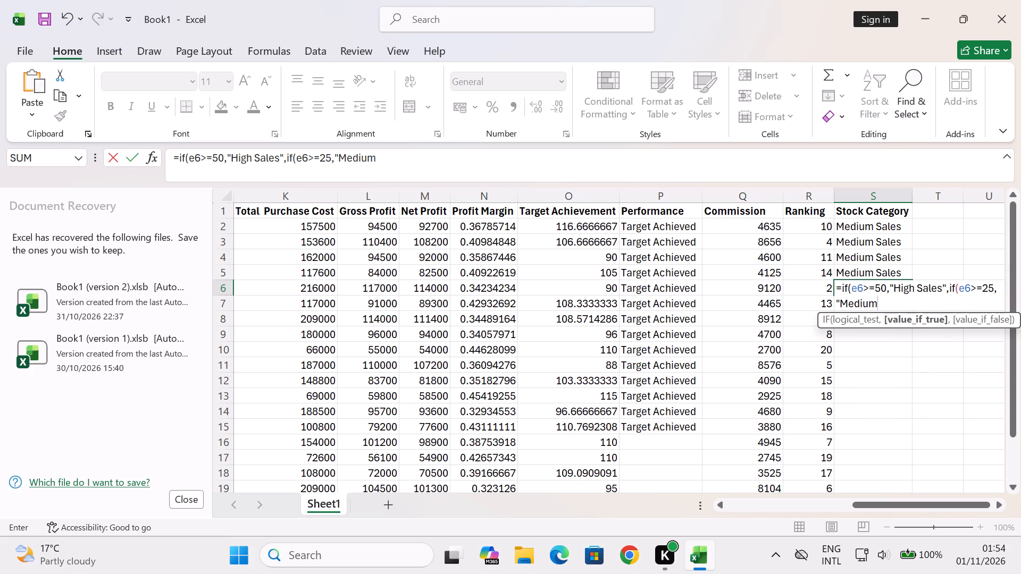
key(space)
text(Sa)
text(les)
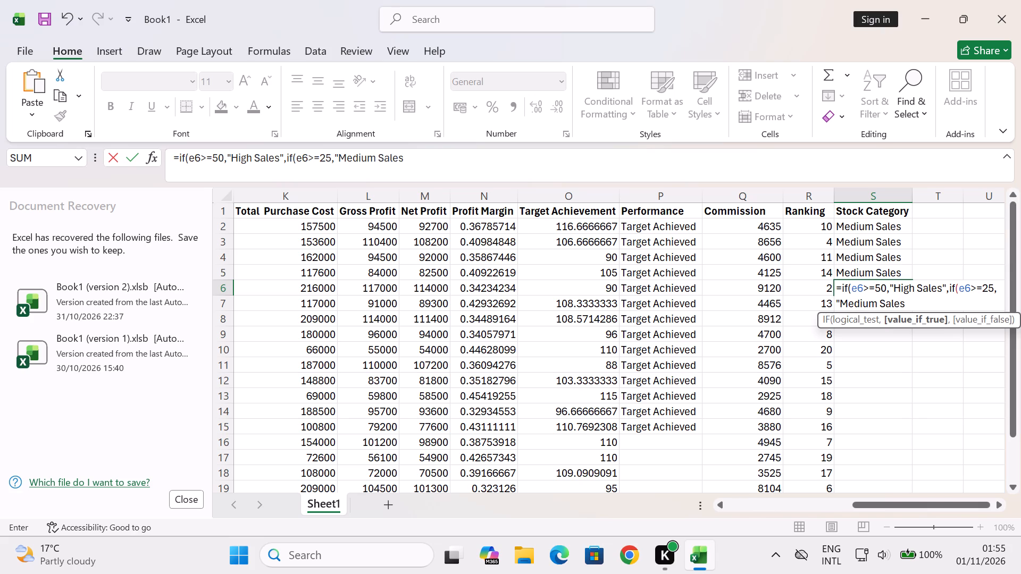
text("')
key(BackSpace)
Add "Low Sales" as the nested IF's value-if-false, close both IF functions and enter the formula in S6.
key(comma)
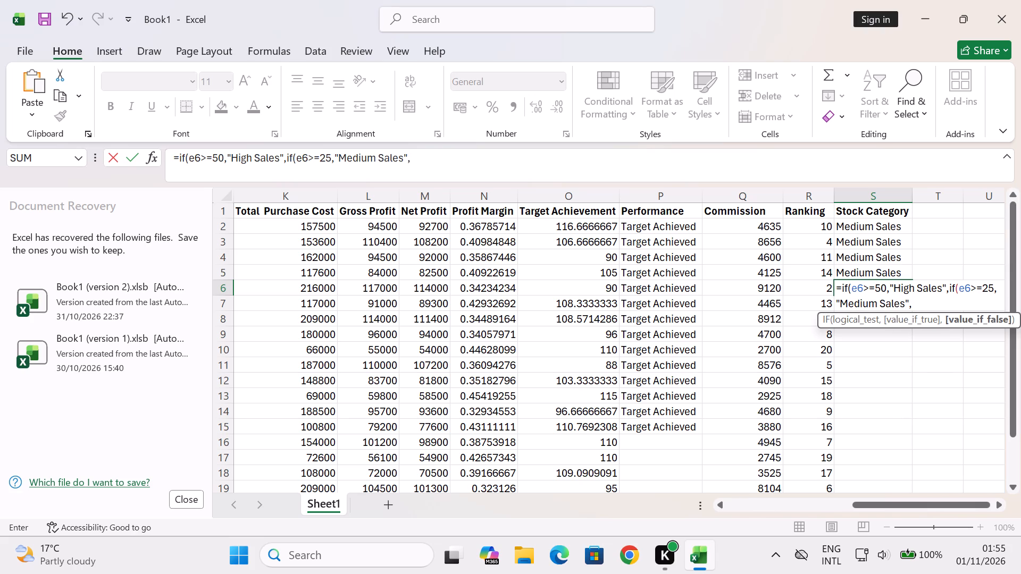
text("')
key(BackSpace)
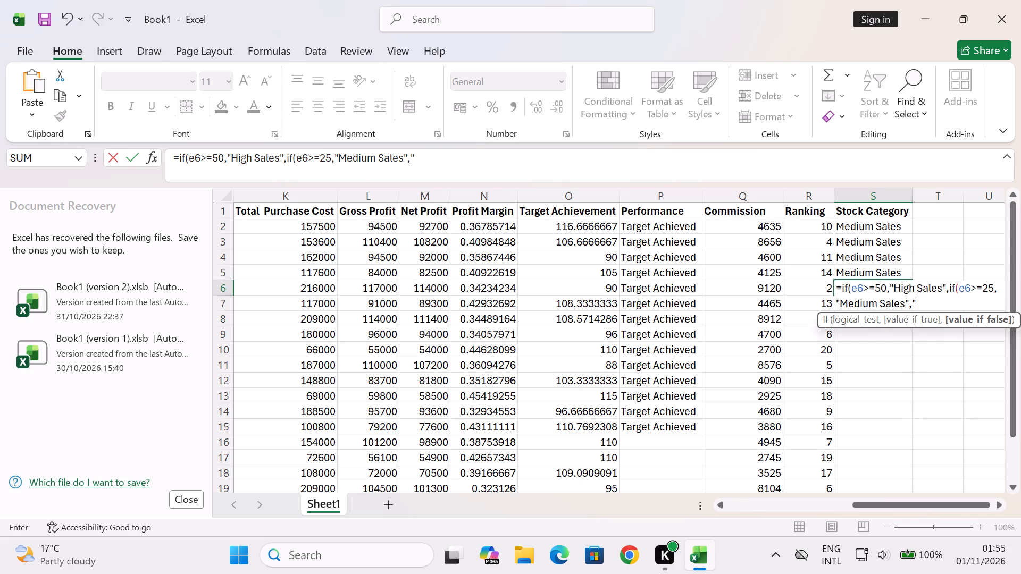
key(shift+l)
key(o)
text(w)
key(space)
text(Sales)
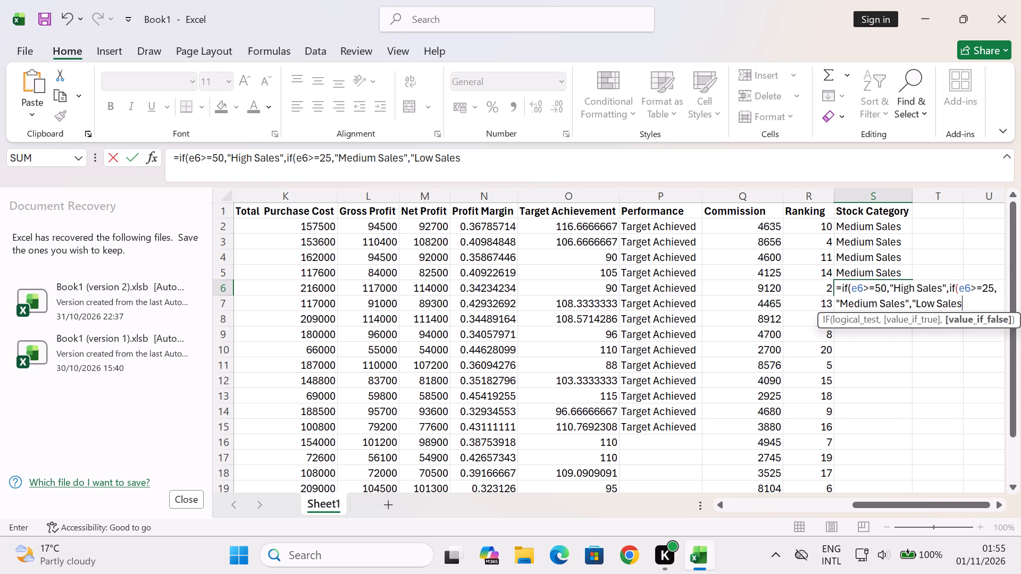
text("')
key(BackSpace)
key(shift+parenright)
key(shift+parenright)
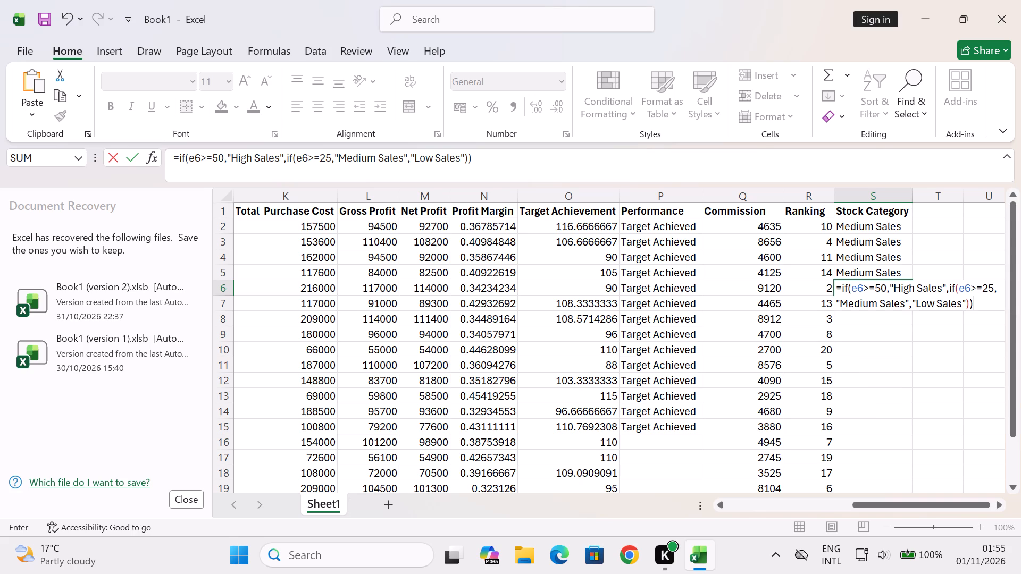
key(Return)
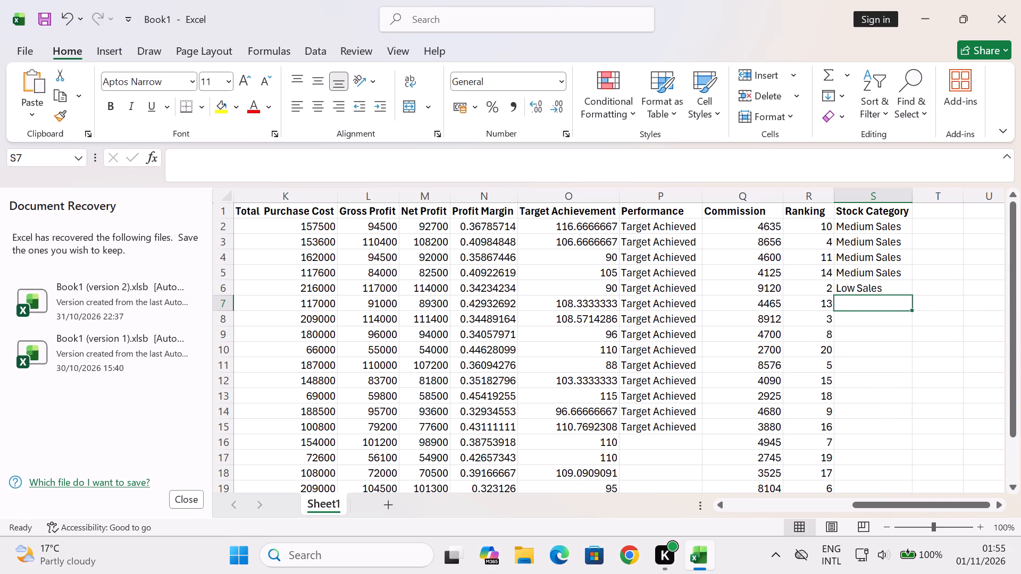
Start a new IF function in S7 of the Stock Category column.
key(equal)
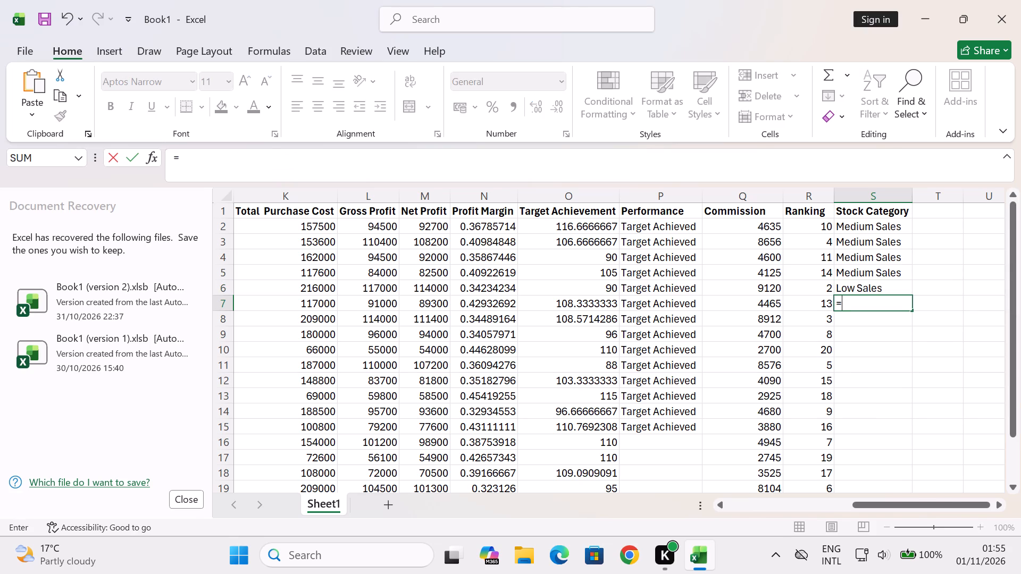
key(i)
key(f)
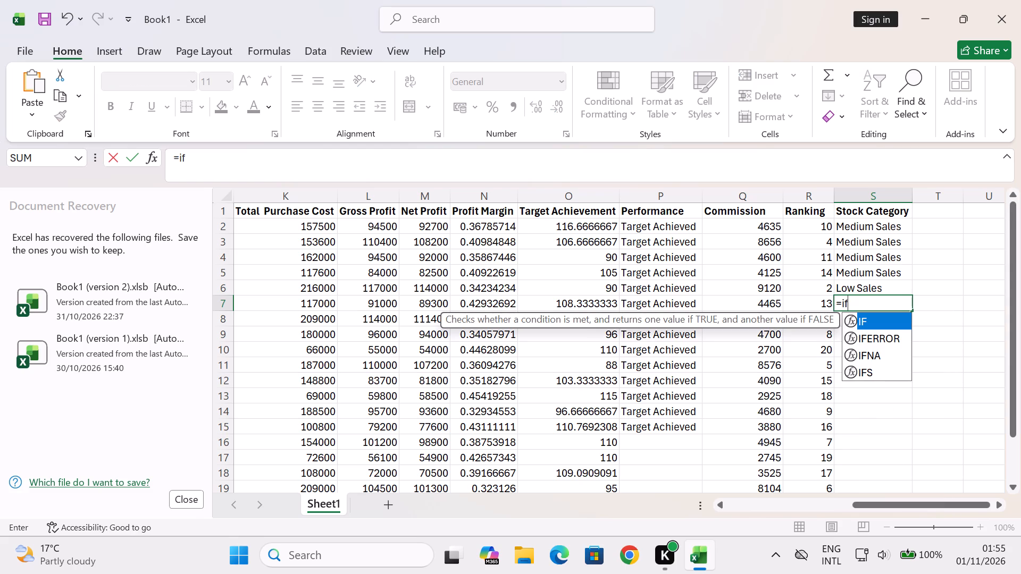
key(shift+parenleft)
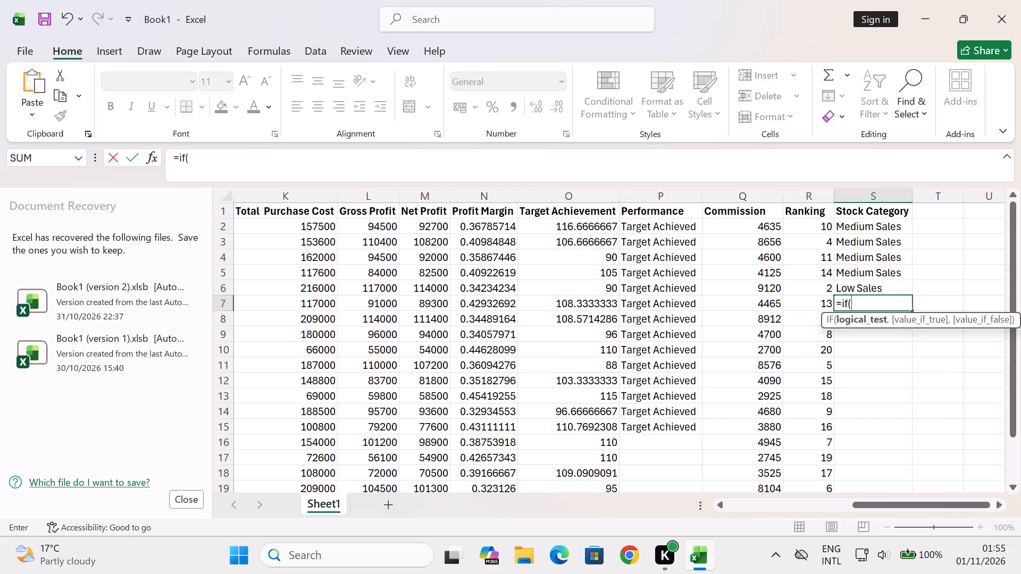
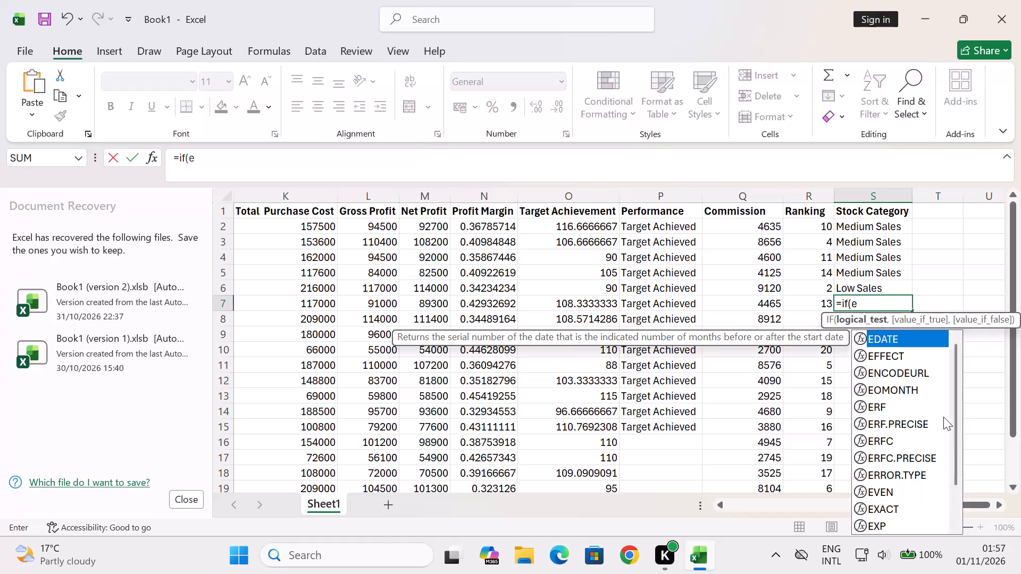
Complete the logical test of S7's IF formula as E7>=50.
key(7)
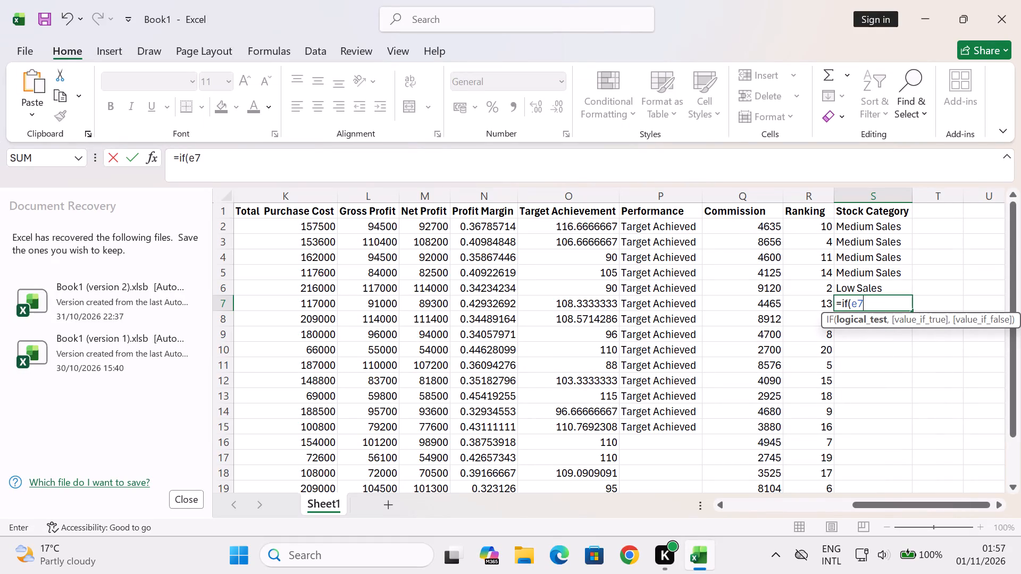
key(shift+greater)
key(equal)
text(50)
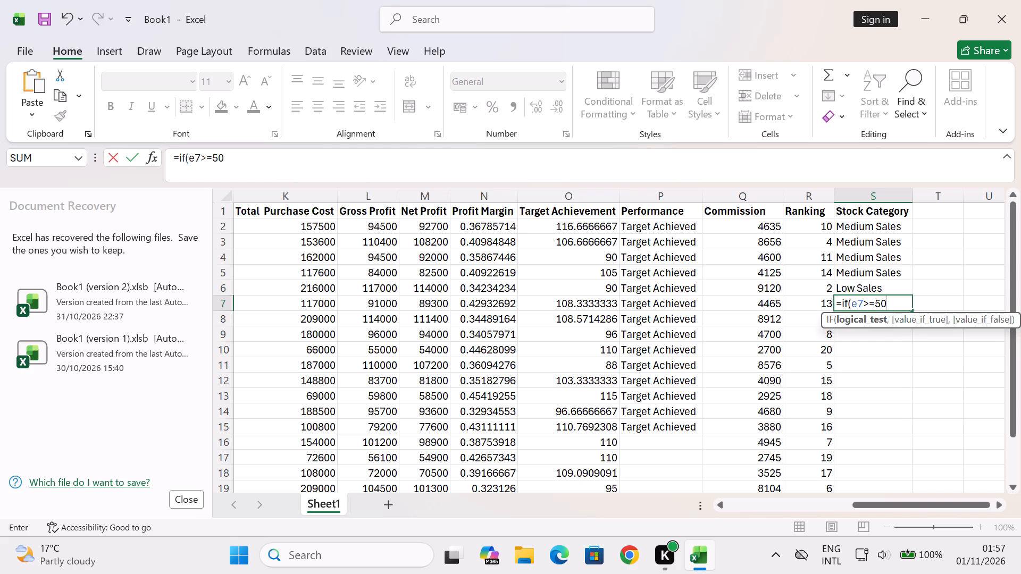
key(period)
text("')
key(BackSpace)
key(BackSpace)
key(BackSpace)
key(comma)
Add "High Sales" as the value-if-true in S7's IF formula.
text("')
key(BackSpace)
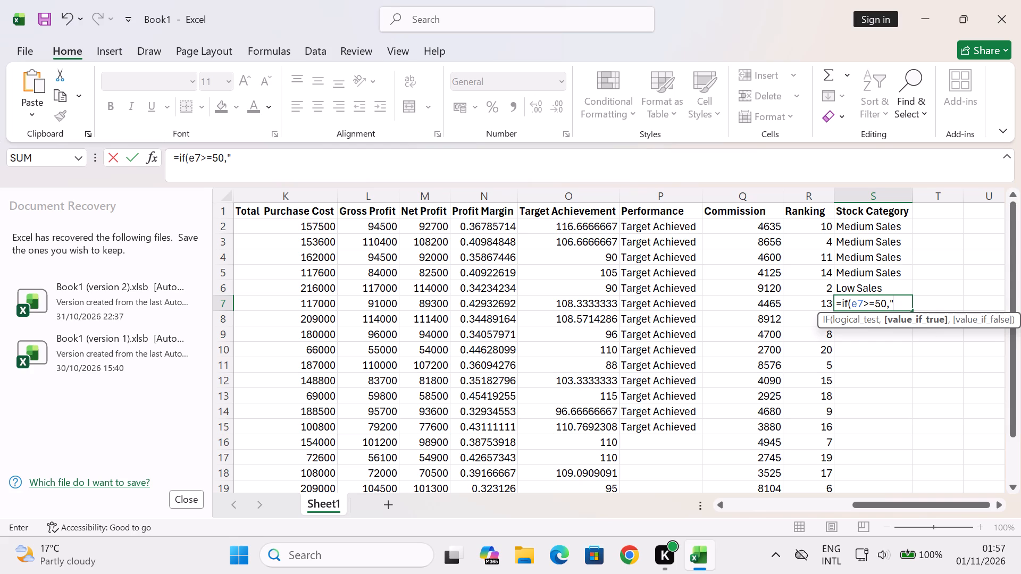
text(Hi)
text(gh)
key(space)
text(Sales)
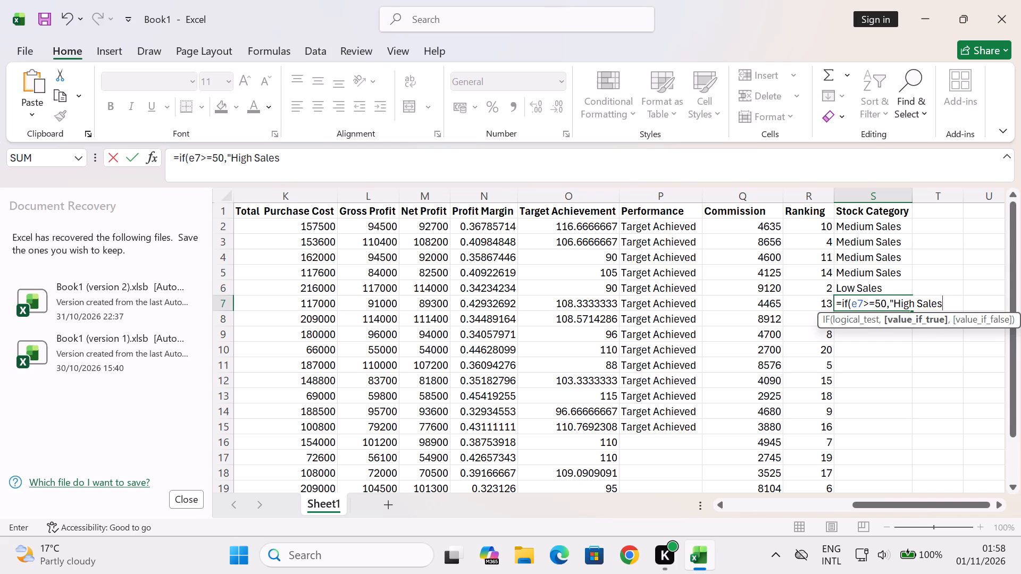
text("')
key(BackSpace)
key(comma)
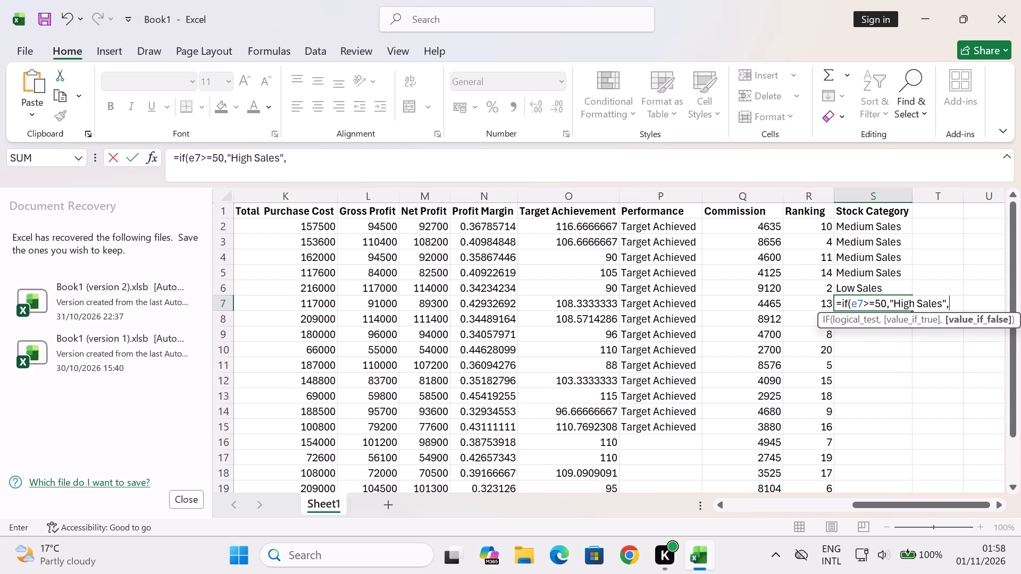
Nest a second IF testing E7>=25 as the value-if-false in S7's formula.
key(i)
key(f)
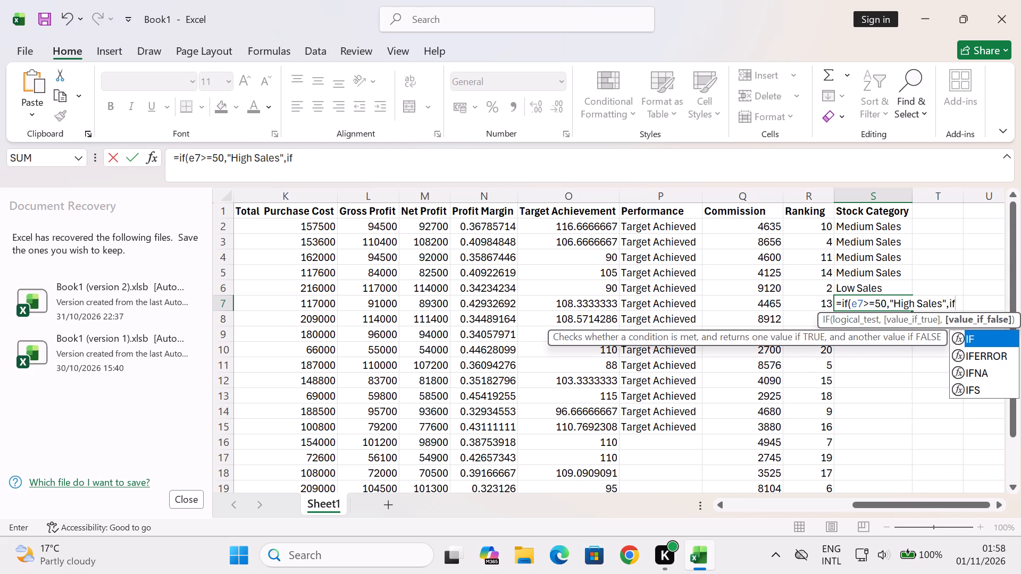
key(shift+parenleft)
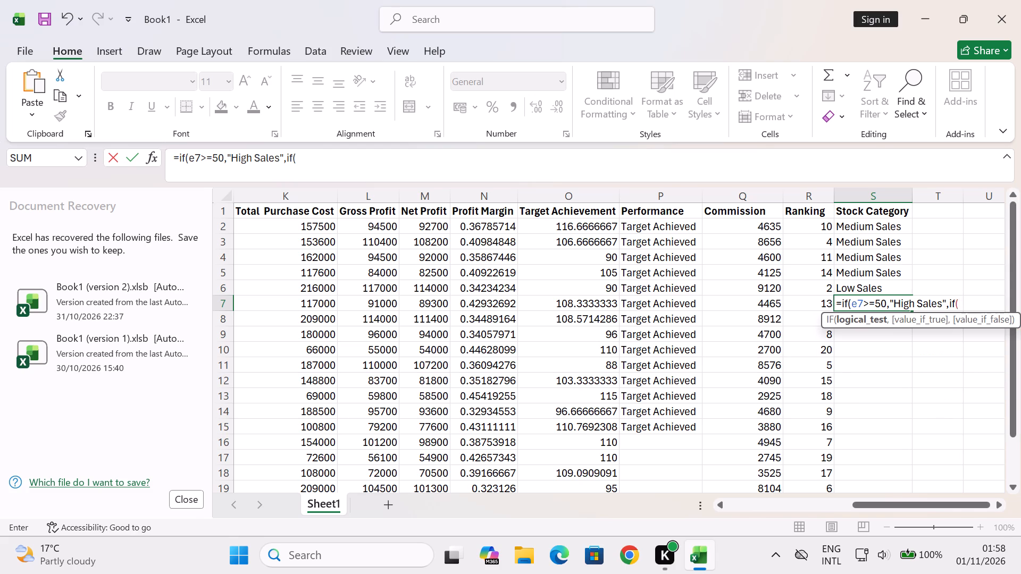
text(e7)
text(>=)
text(25)
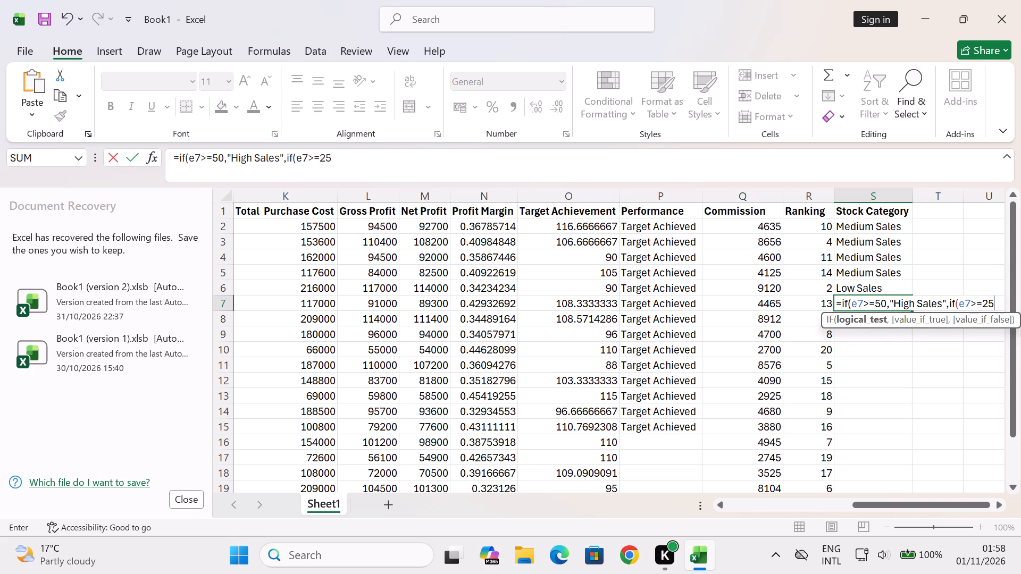
key(comma)
Add "Medium Sales" as the value-if-true of the nested IF in S7's formula.
text("')
key(BackSpace)
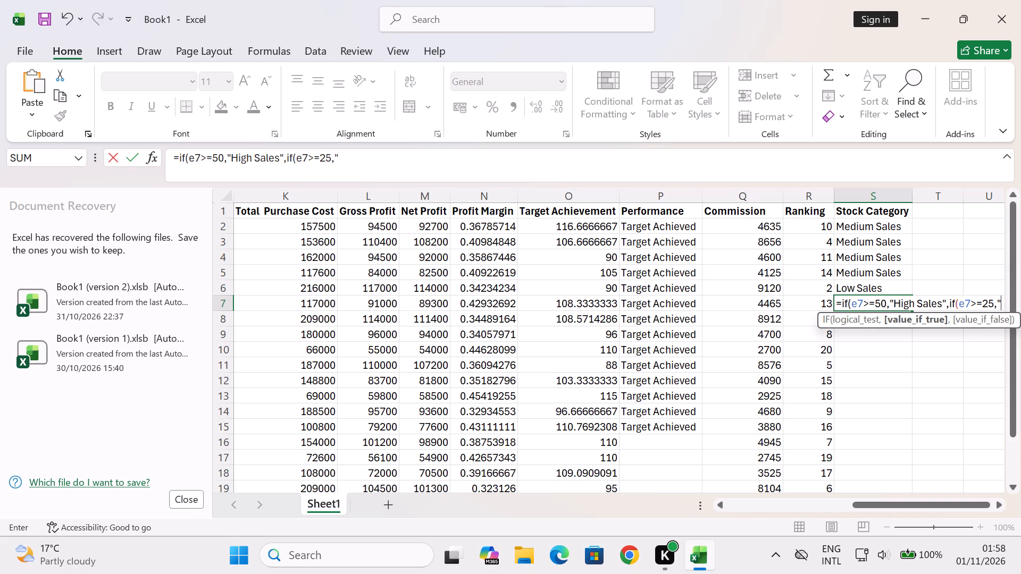
text(Medium)
key(space)
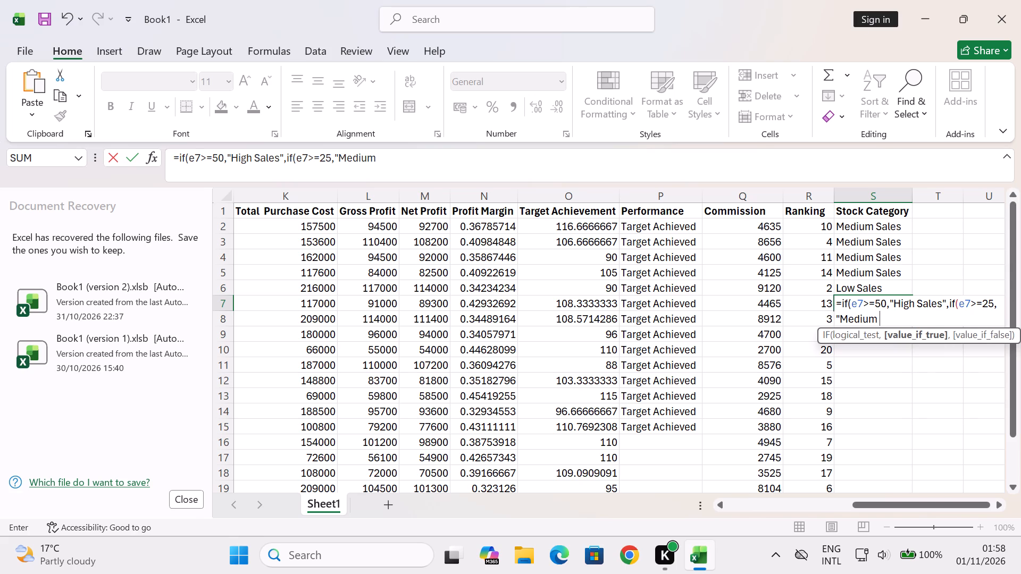
text(Sa)
text(les)
text("')
key(BackSpace)
key(comma)
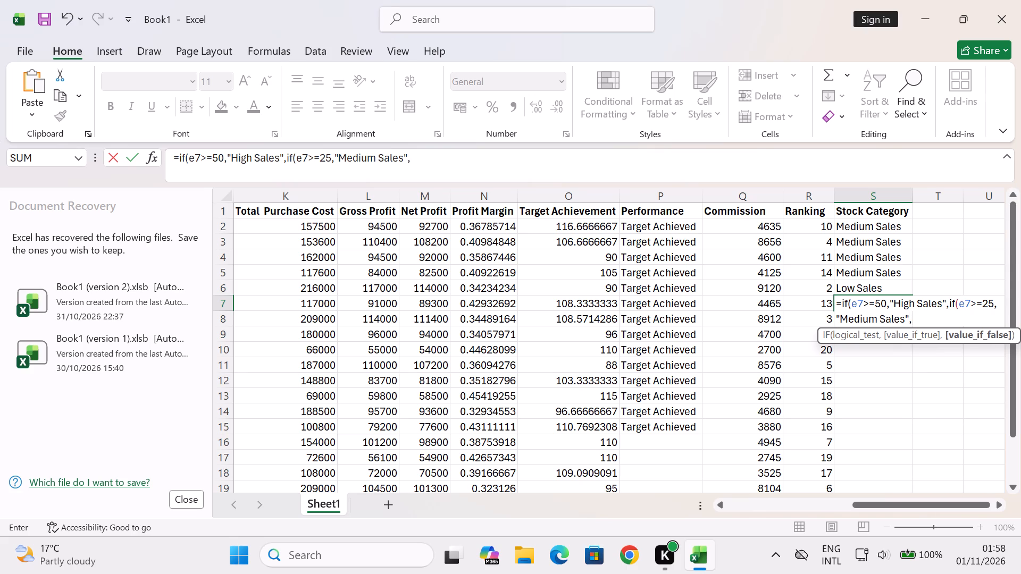
Add "Low Sales" as the nested IF's value-if-false, close both IF functions and enter the formula in S7.
text("')
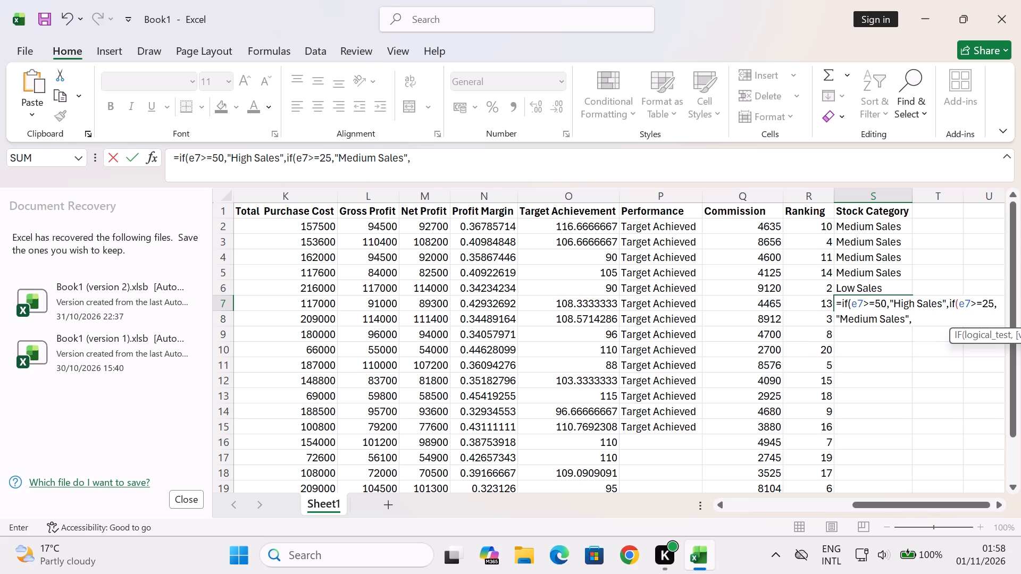
key(BackSpace)
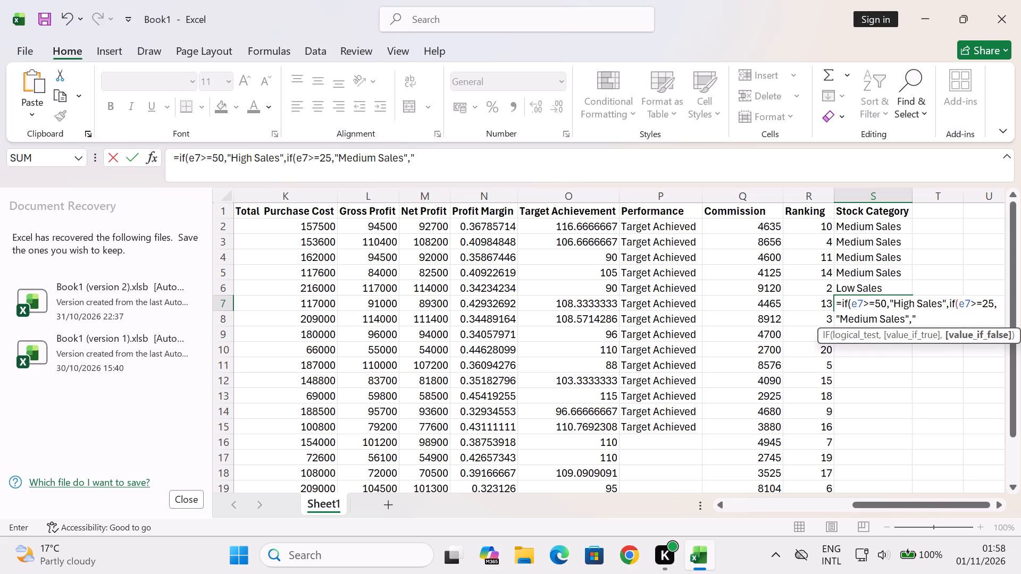
text(Low)
key(space)
text(Sal)
text(es)
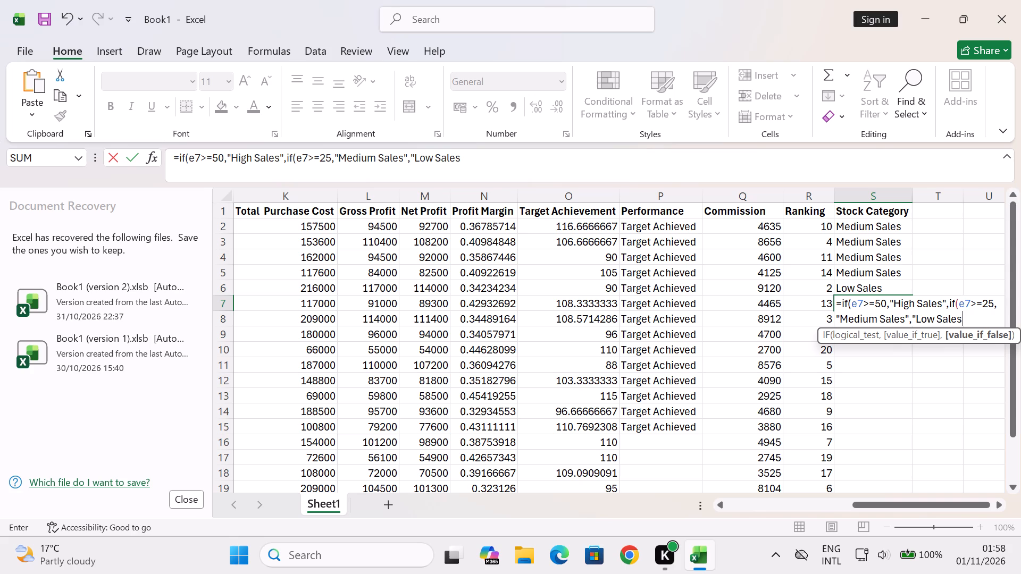
key(shift+quotedbl)
key(shift+apostrophe)
key(BackSpace)
key(shift+parenright)
key(shift+parenright)
key(Return)
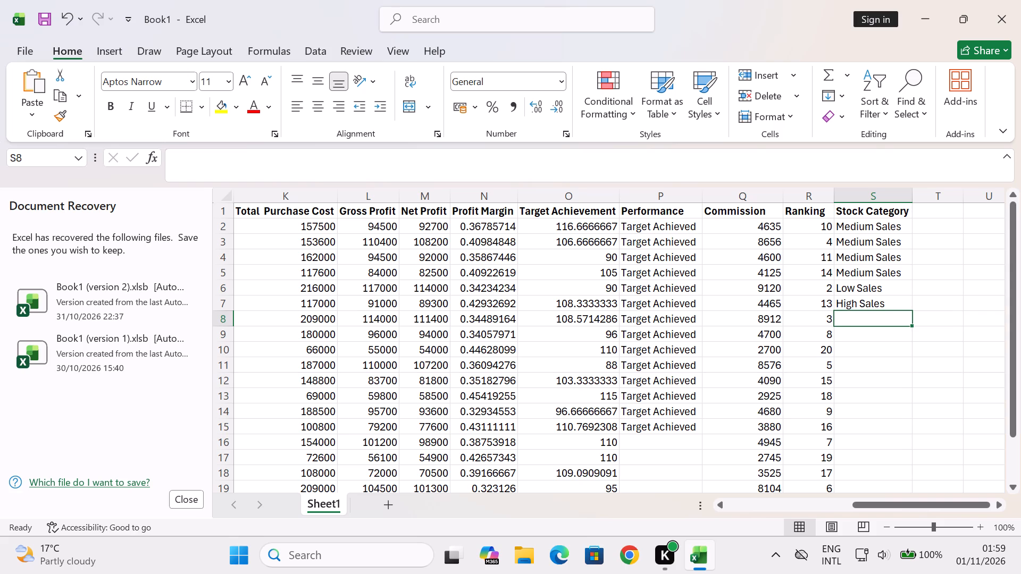
Start an IF formula in S8 of the Stock Category column with the logical test E8>=50.
key(equal)
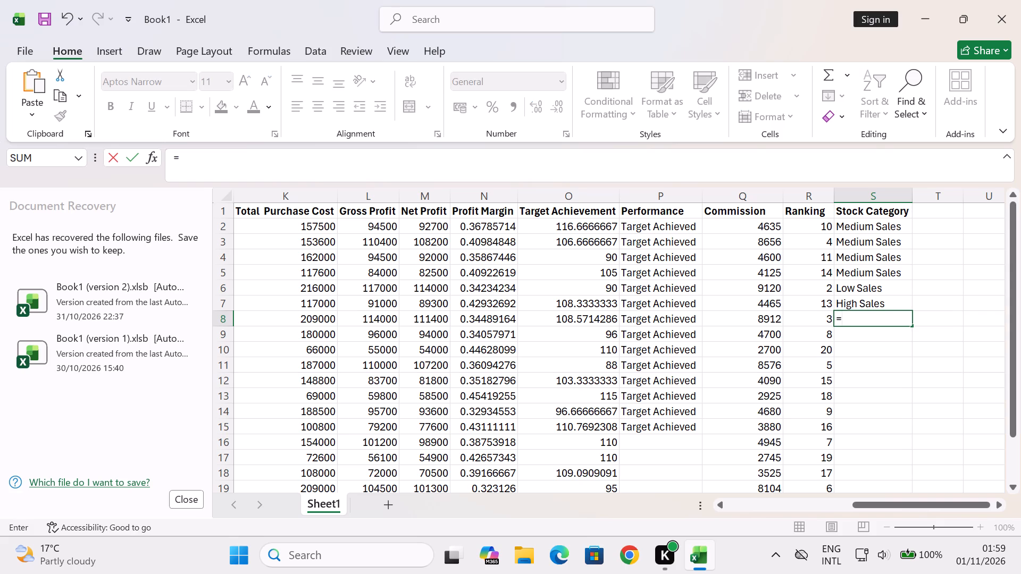
key(i)
key(f)
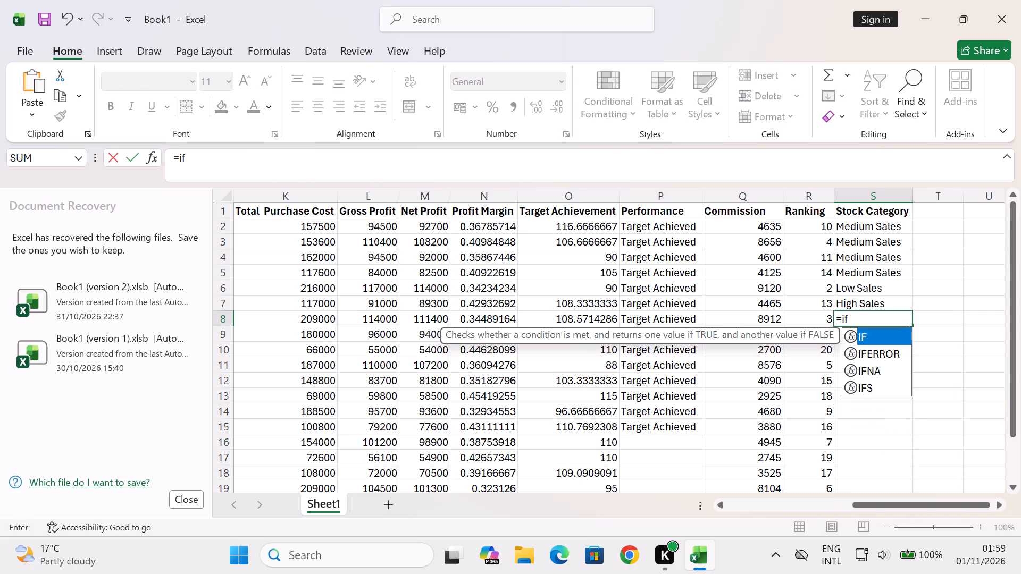
key(shift+parenleft)
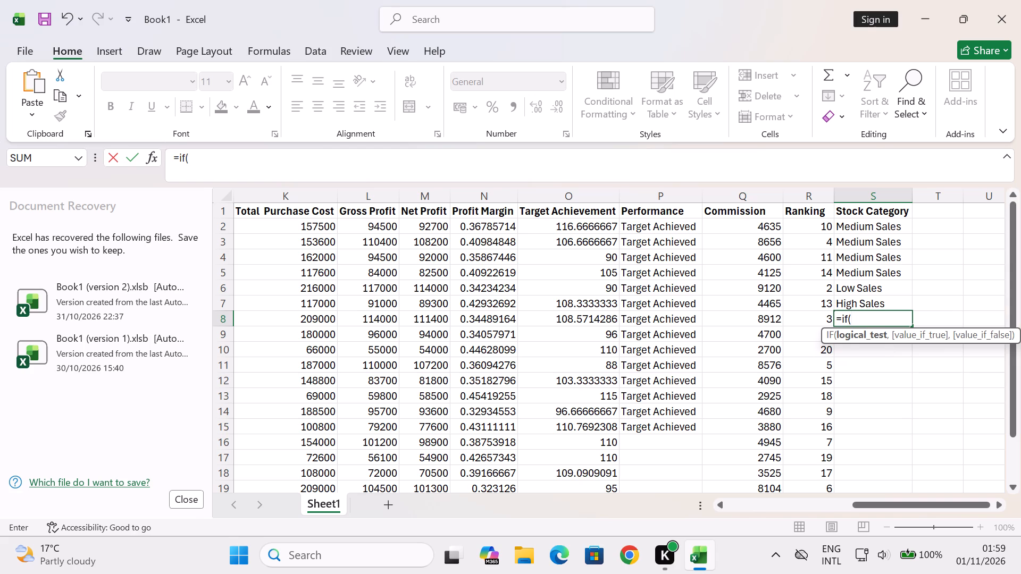
key(e)
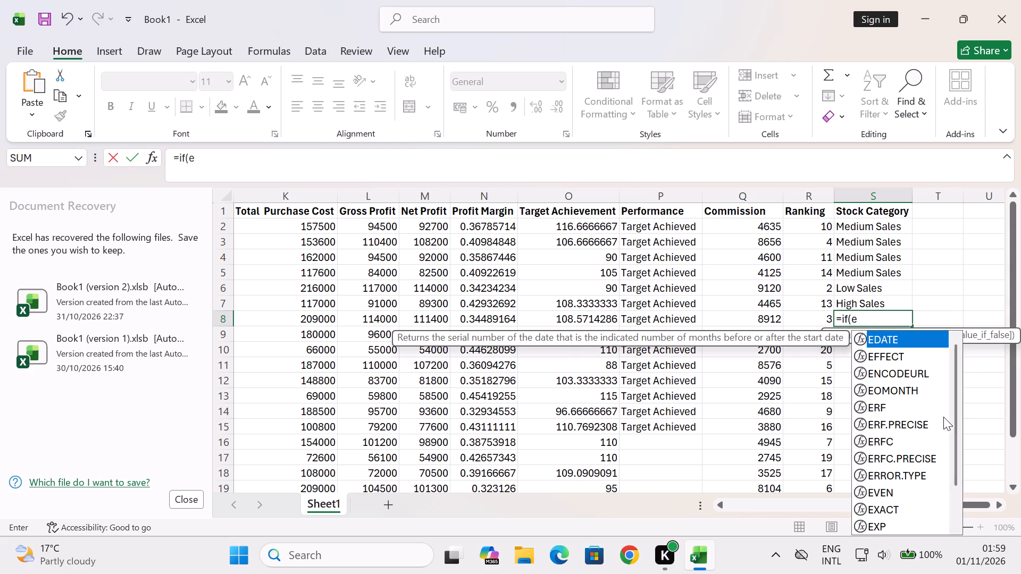
key(8)
text(>=)
text(50)
key(comma)
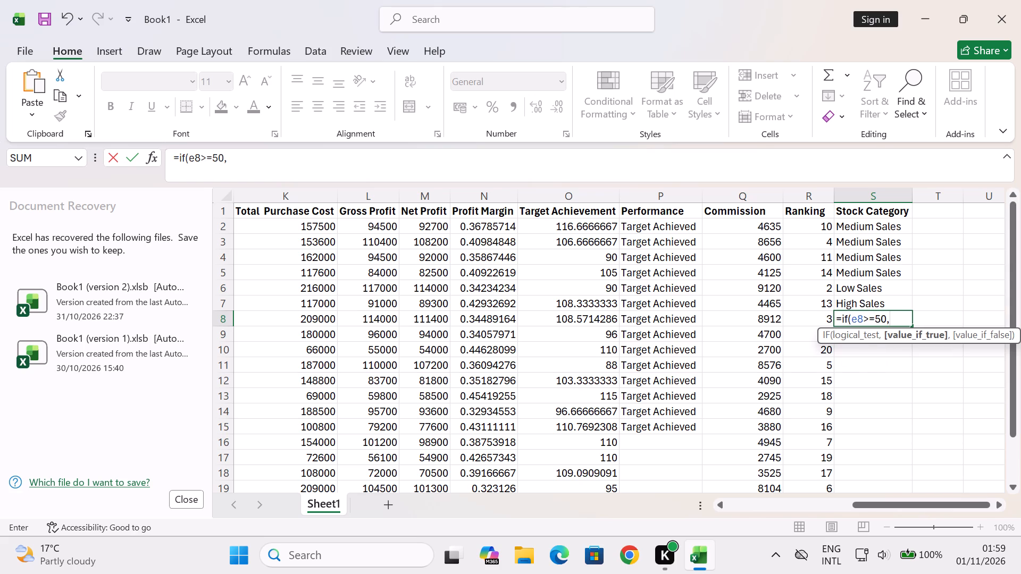
Add "High Sales" as the value-if-true of the IF formula in S8.
text("')
key(BackSpace)
text(Hi)
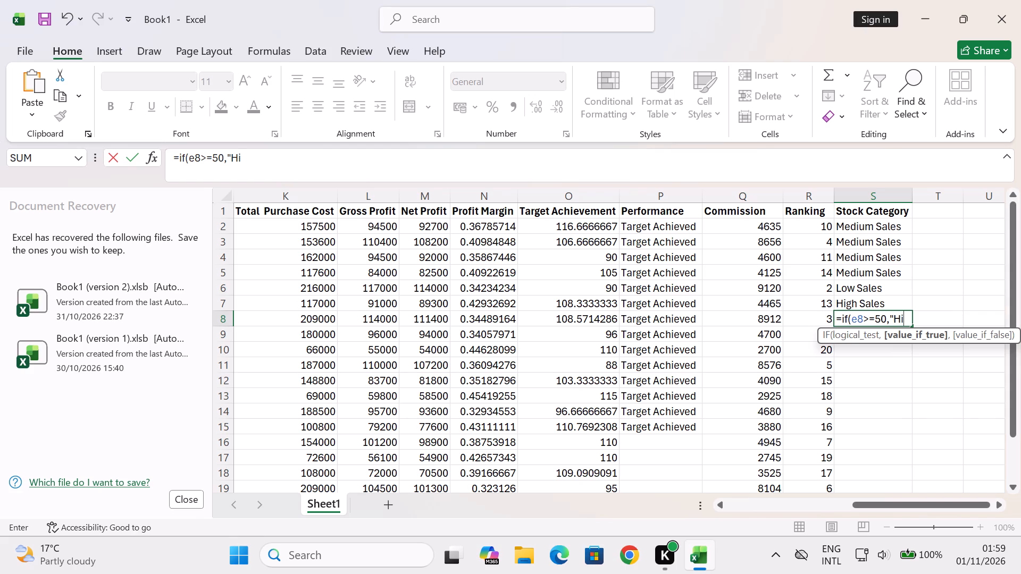
text(gh)
key(space)
text(Sal)
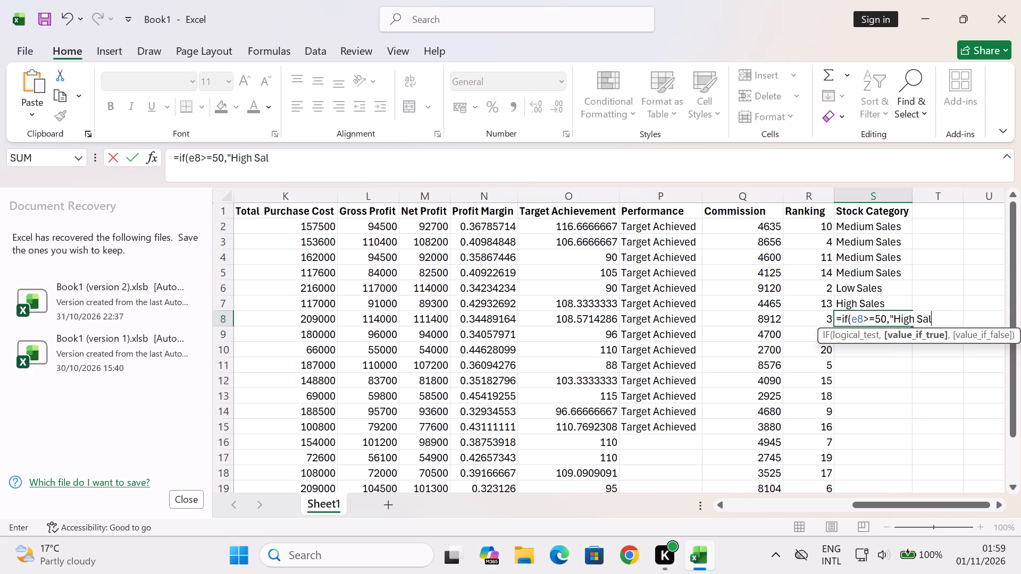
text(es)
text("')
key(BackSpace)
key(comma)
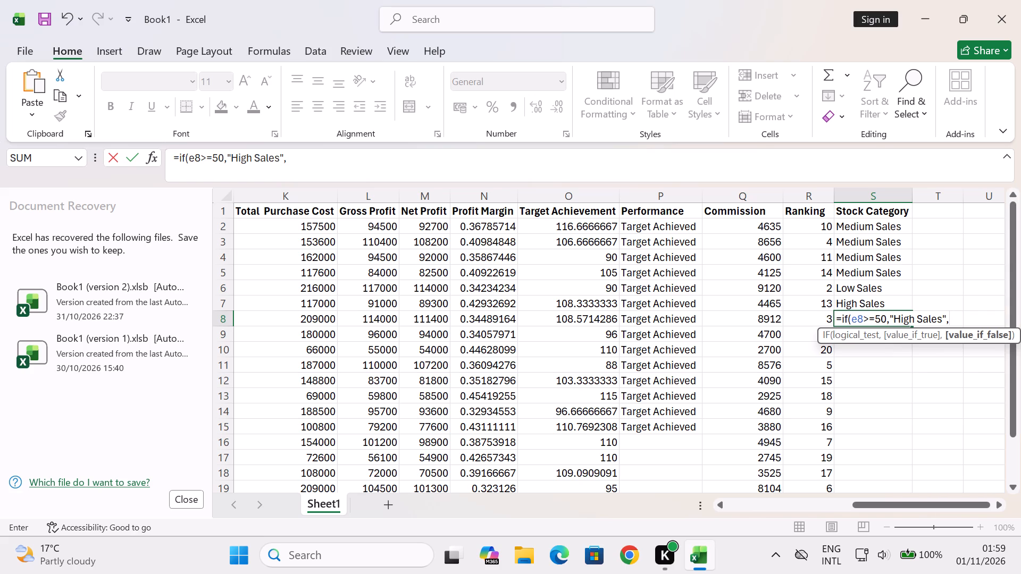
Nest a second IF testing E8>=25 as the value-if-false in S8's formula.
key(i)
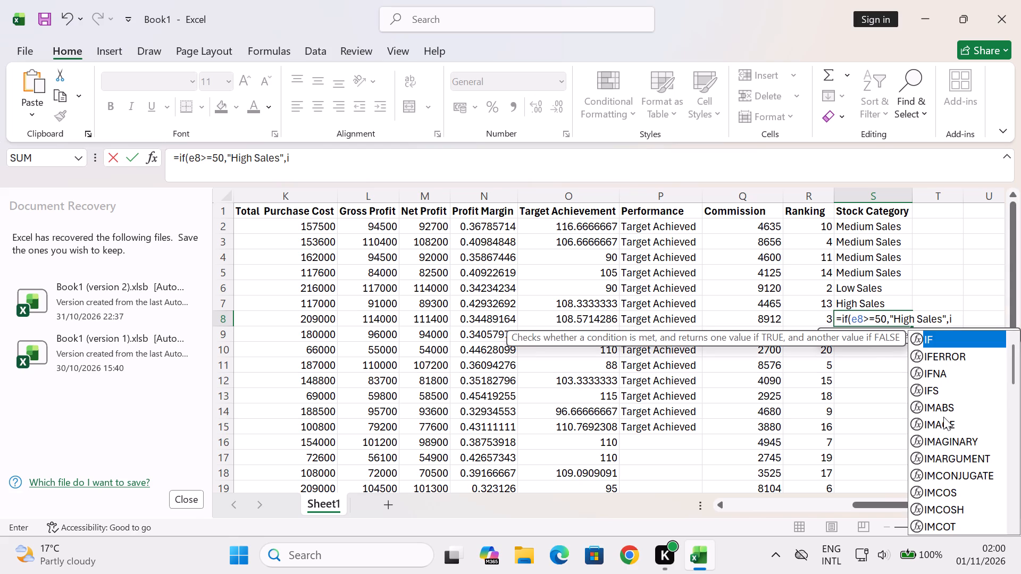
key(f)
key(shift+parenleft)
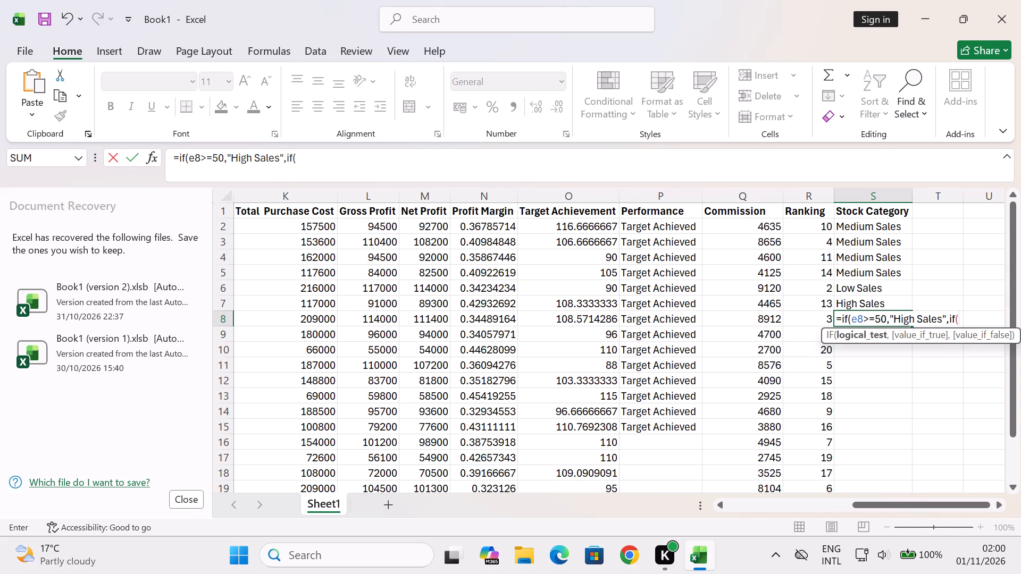
key(e)
key(8)
key(shift+greater)
key(equal)
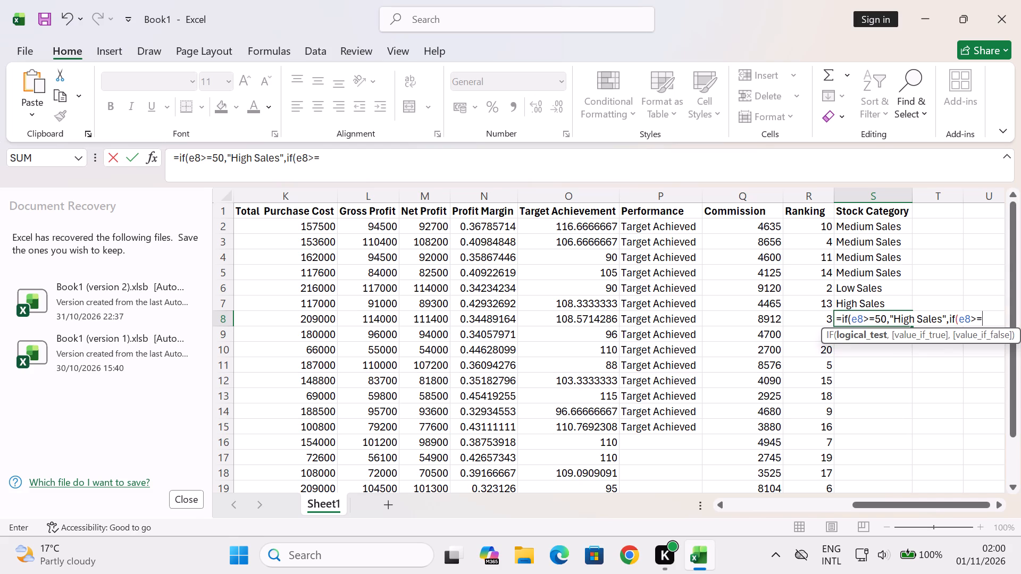
text(25)
key(comma)
Add "Medium Sales" as the value-if-true of the nested IF in S8's formula.
text("')
key(BackSpace)
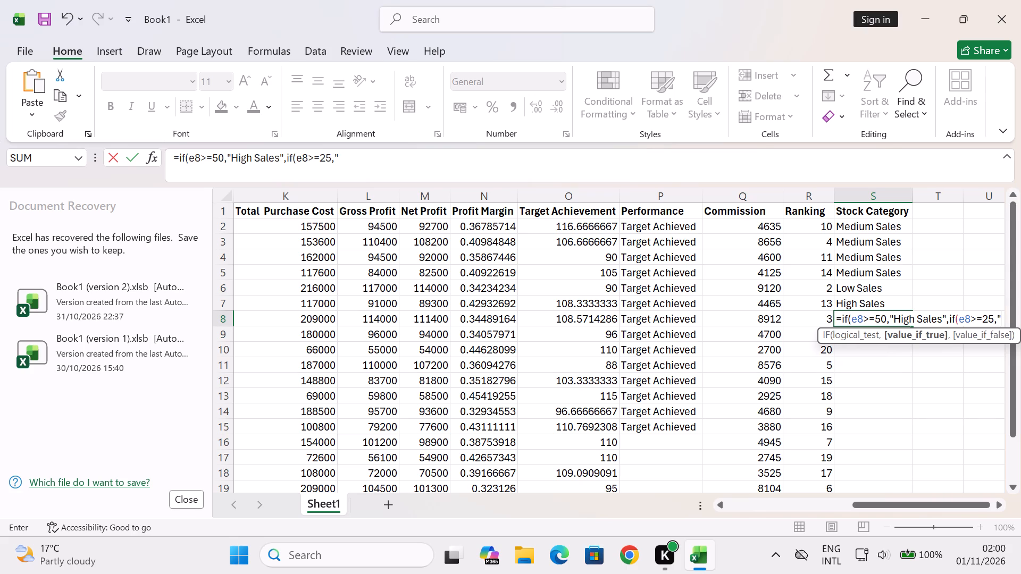
key(shift+m)
text(edium)
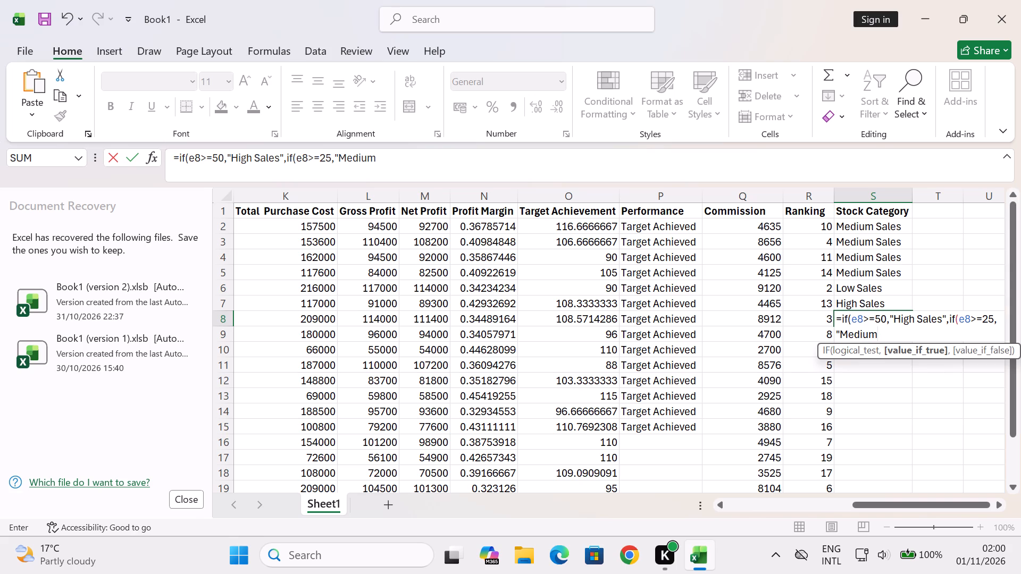
key(space)
text(Sales)
text("')
key(BackSpace)
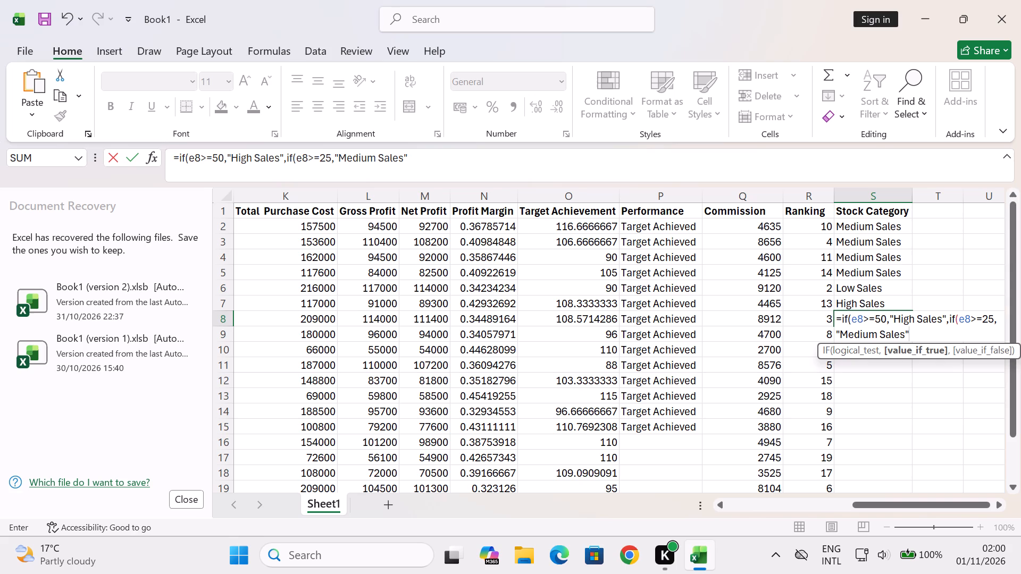
key(comma)
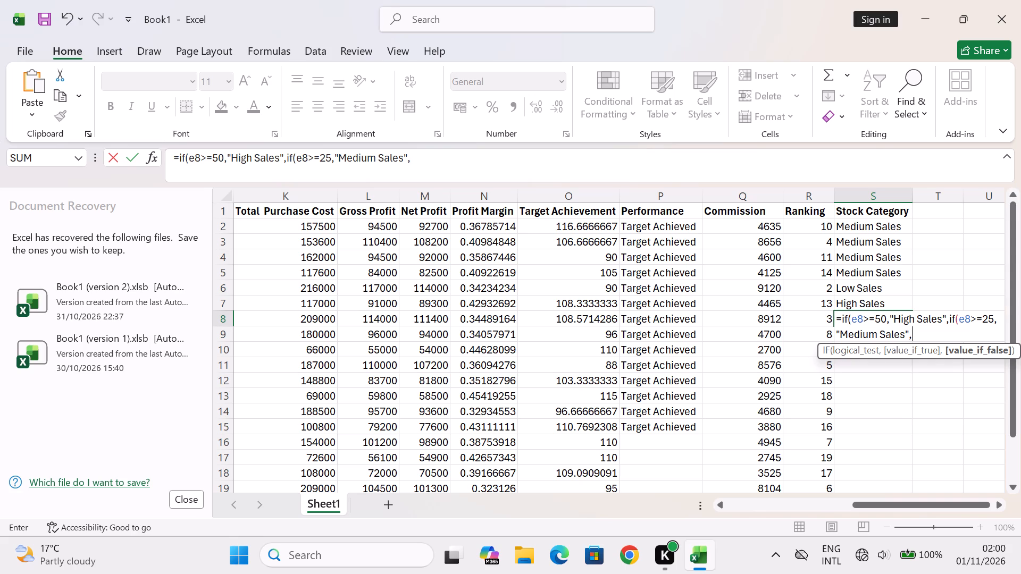
Add "Low Sales" as the nested IF's value-if-false, close both IF functions and enter the formula in S8.
key(shift+quotedbl)
key(shift+apostrophe)
key(BackSpace)
text(Lo)
key(w)
key(space)
text(Sales)
key(shift+quotedbl)
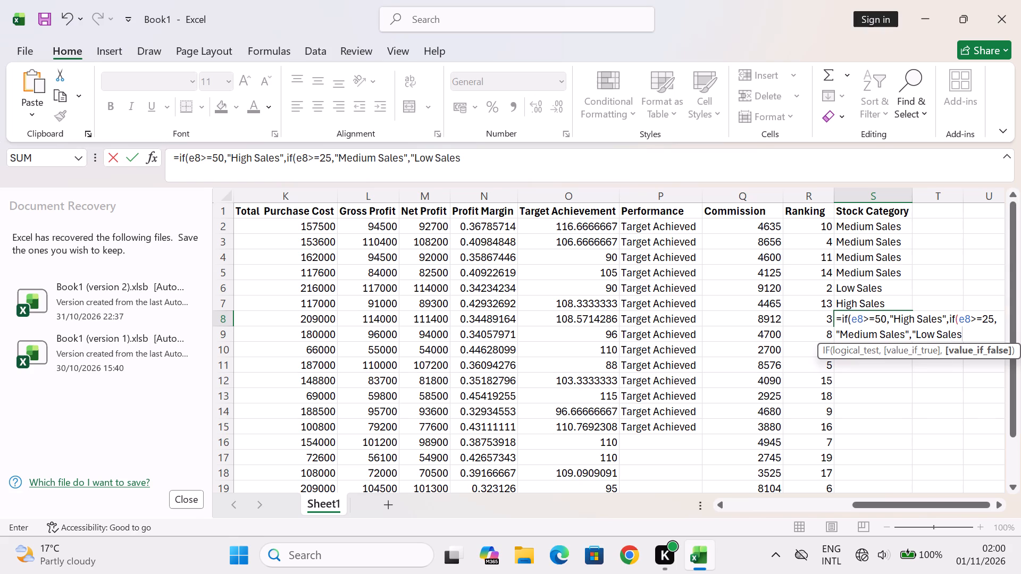
key(shift+apostrophe)
key(BackSpace)
key(shift+parenright)
key(shift+parenright)
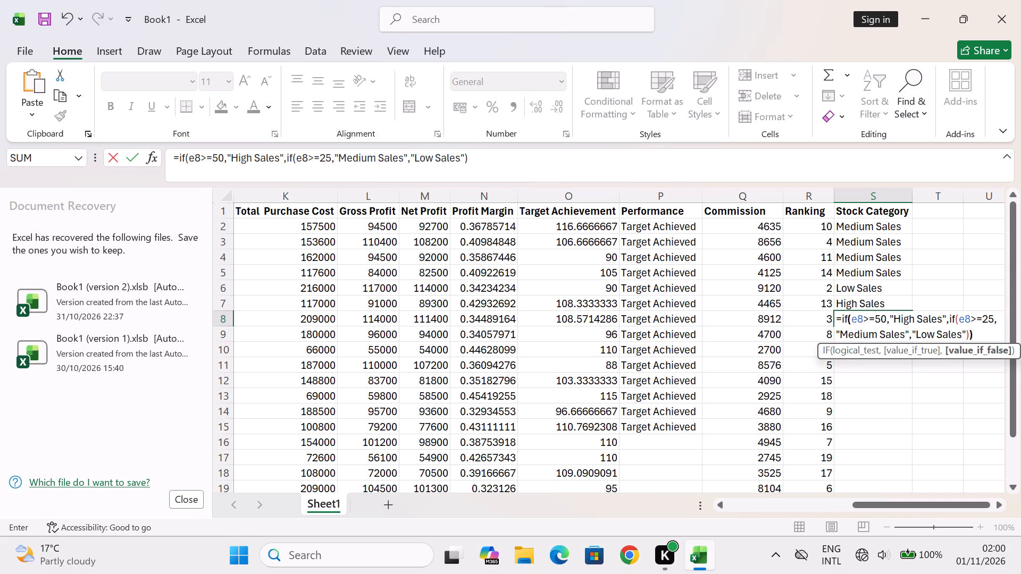
key(Return)
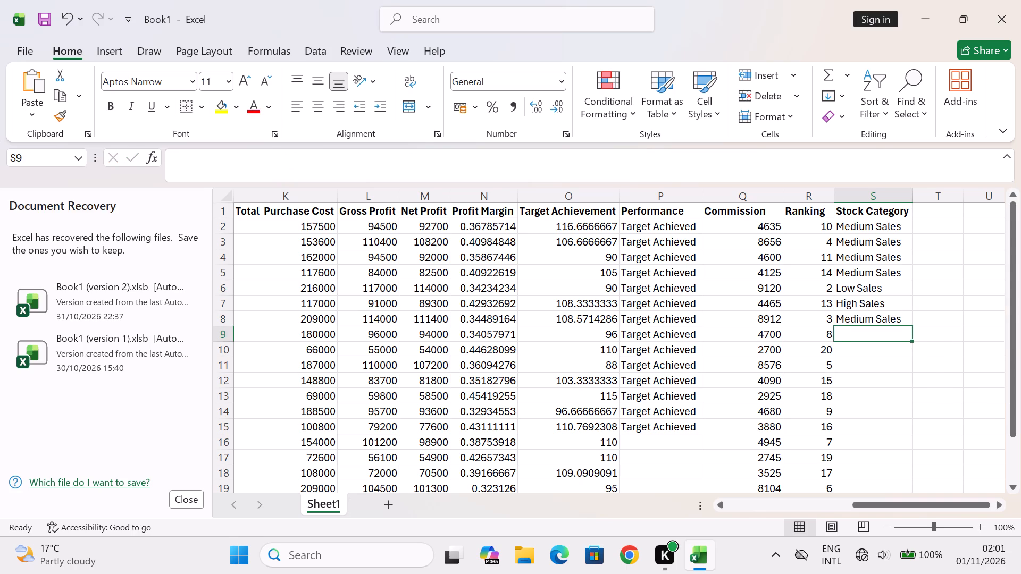
Start a formula in S9 of the Stock Category column.
key(equal)
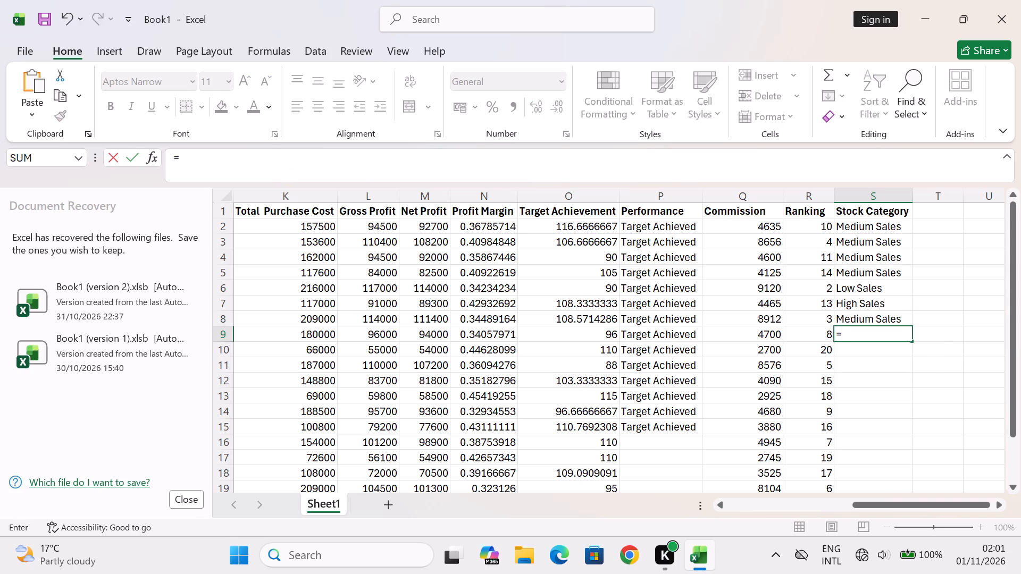
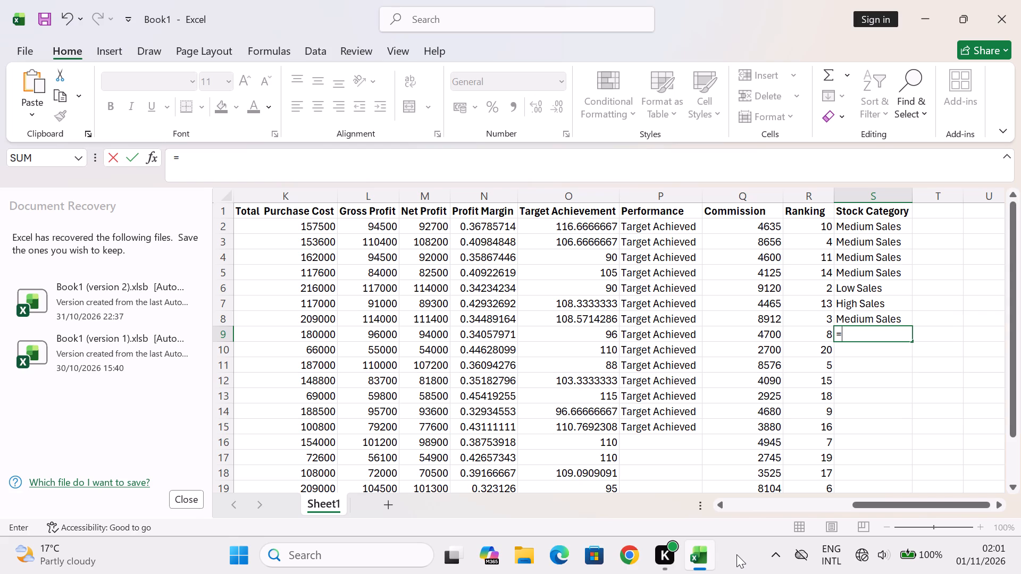
Switch to the system network settings, turn on WiFi and check the connection among the available networks.
click(882, 558)
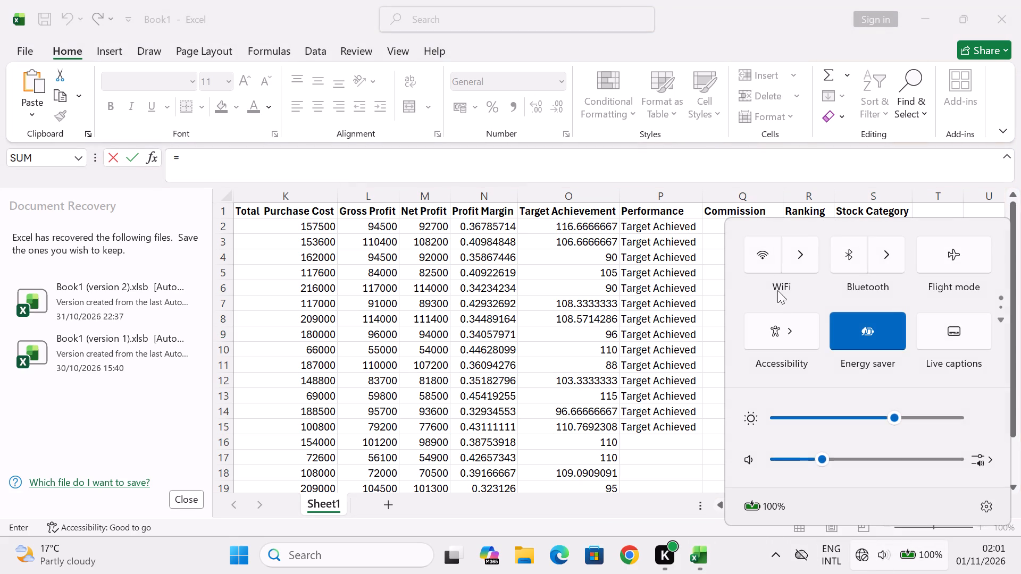
click(770, 260)
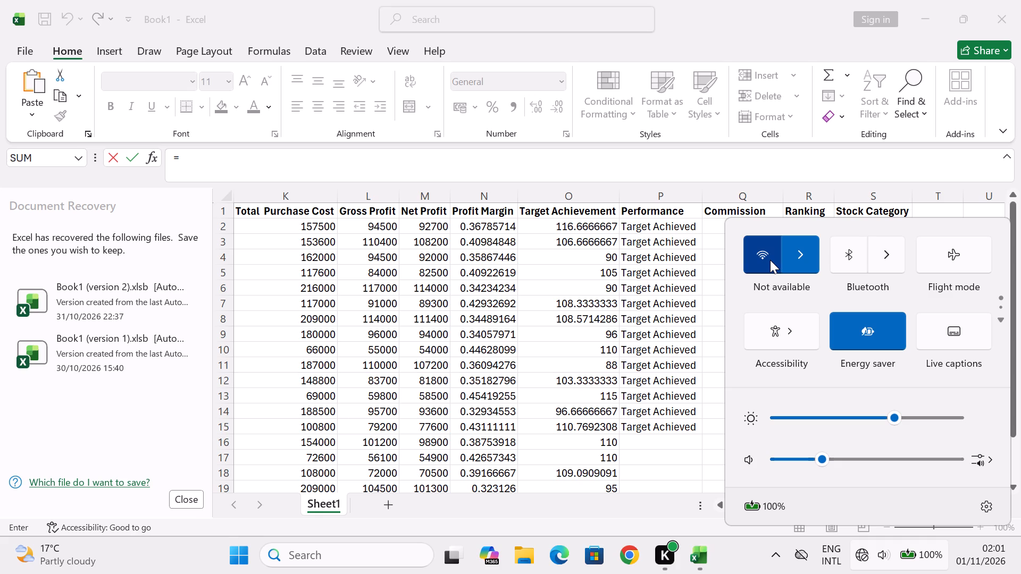
click(789, 261)
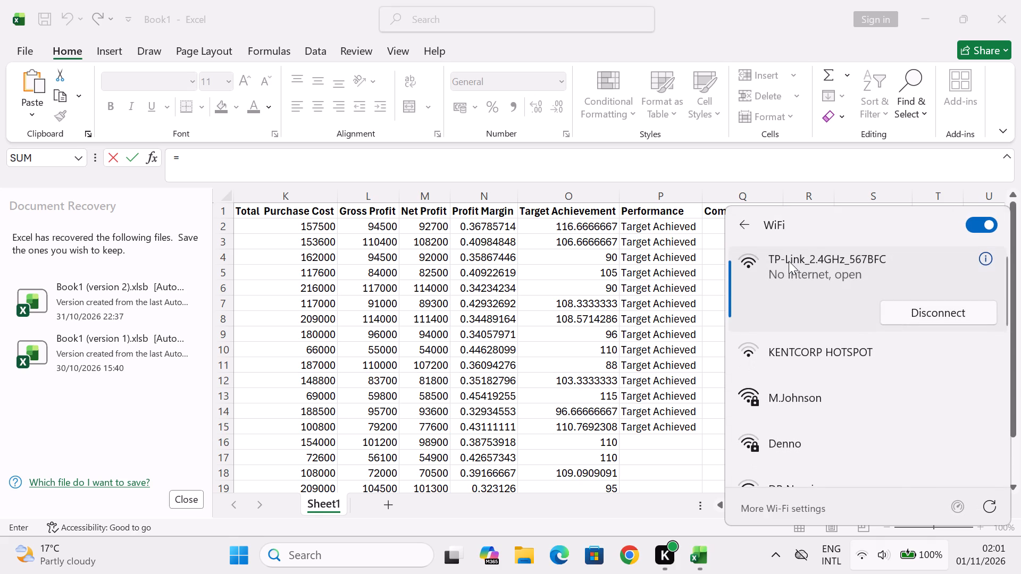
click(789, 261)
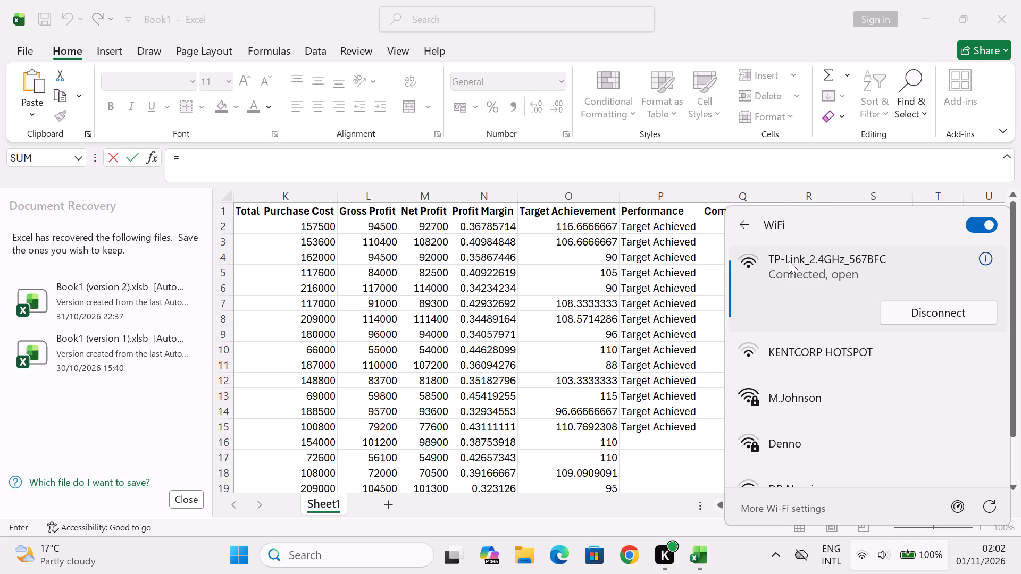
click(789, 261)
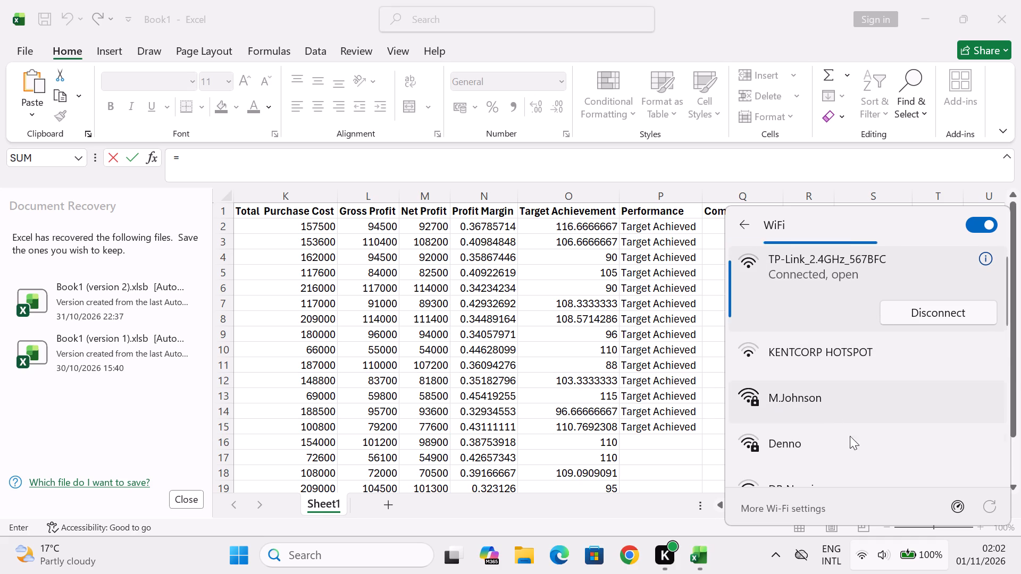
click(881, 556)
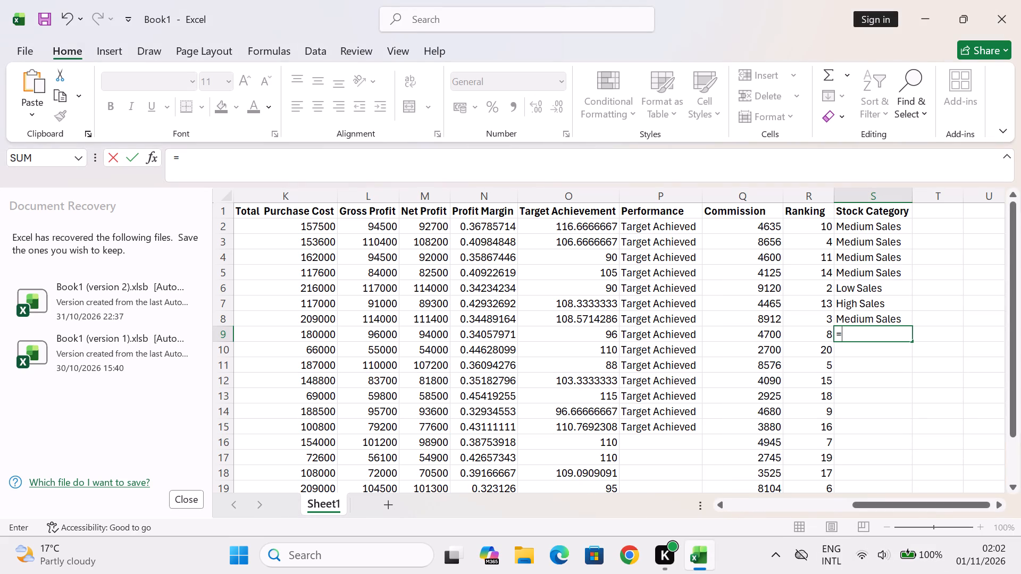
Open an IF function in S9's Stock Category formula.
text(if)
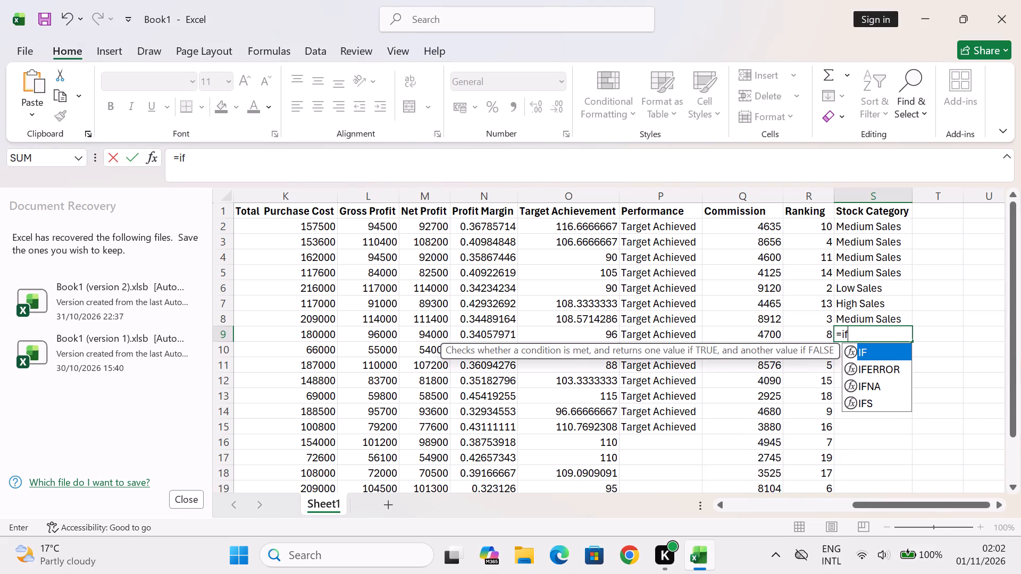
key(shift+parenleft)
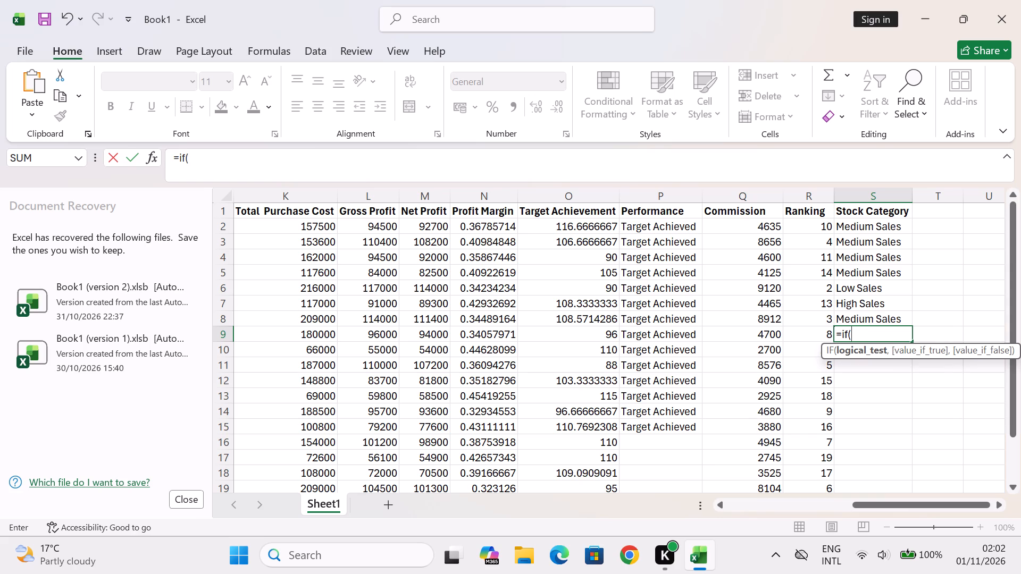
Set the IF in S9's formula to test E9>=50 and give "High Sales" as its value-if-true.
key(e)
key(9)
text(>=)
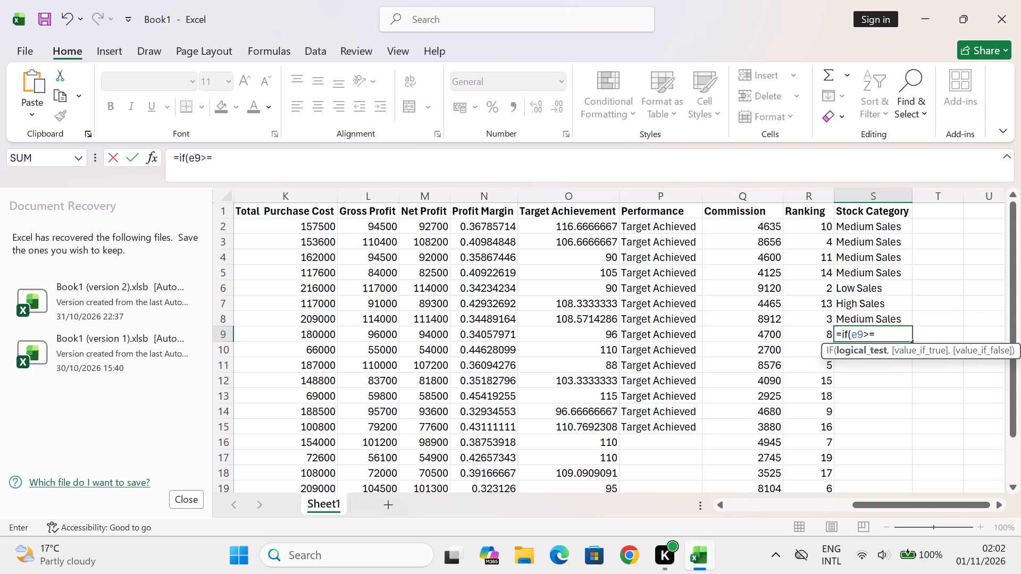
key(5)
key(0)
key(comma)
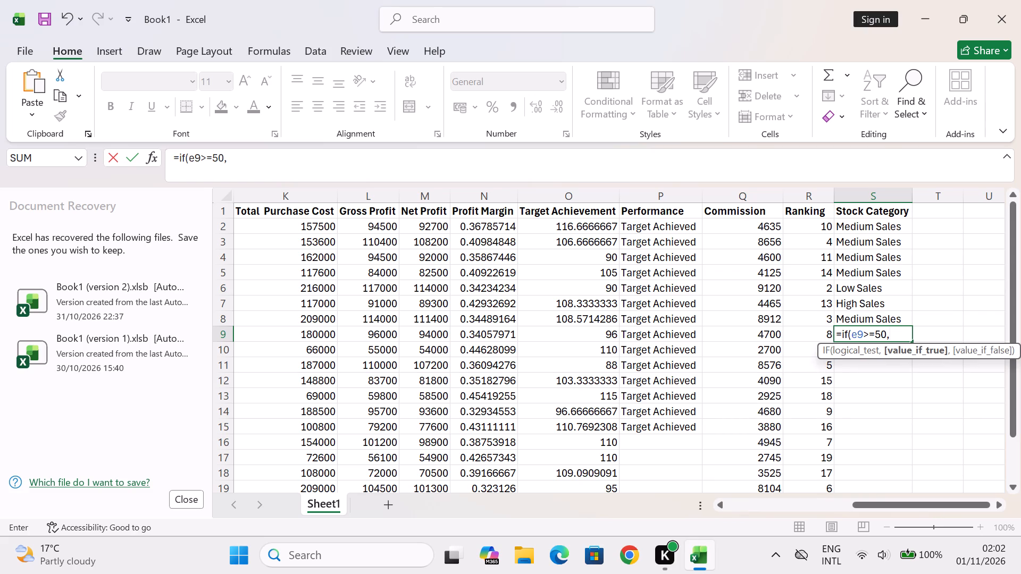
text("')
key(BackSpace)
key(shift+h)
key(i)
text(gh)
key(space)
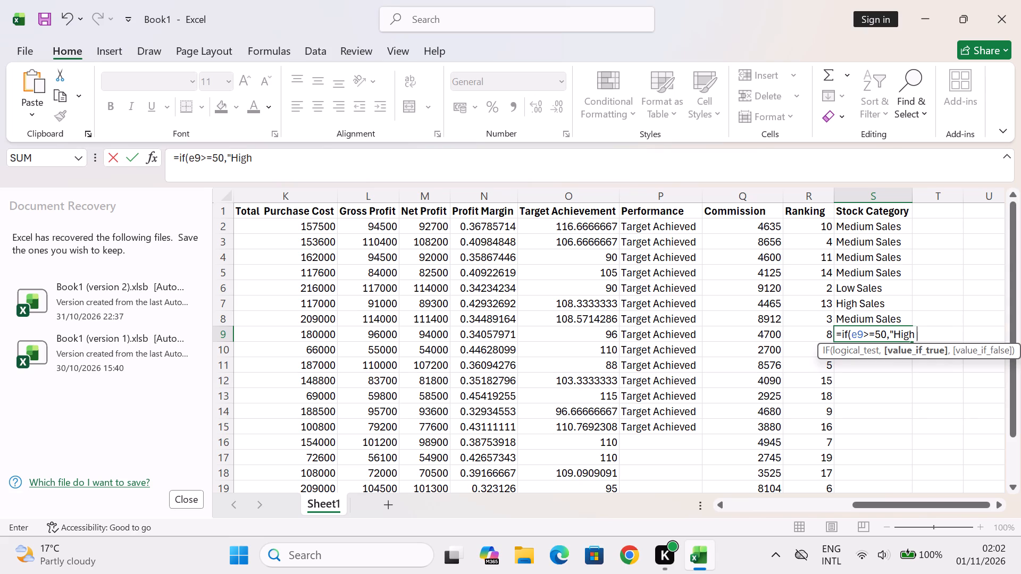
text(Sales)
text("')
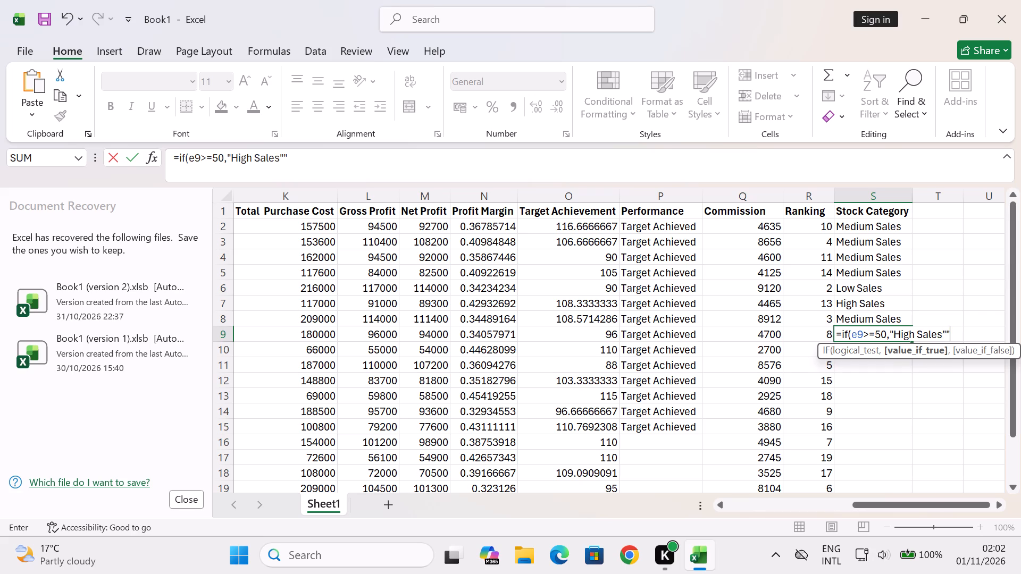
key(BackSpace)
text(c,)
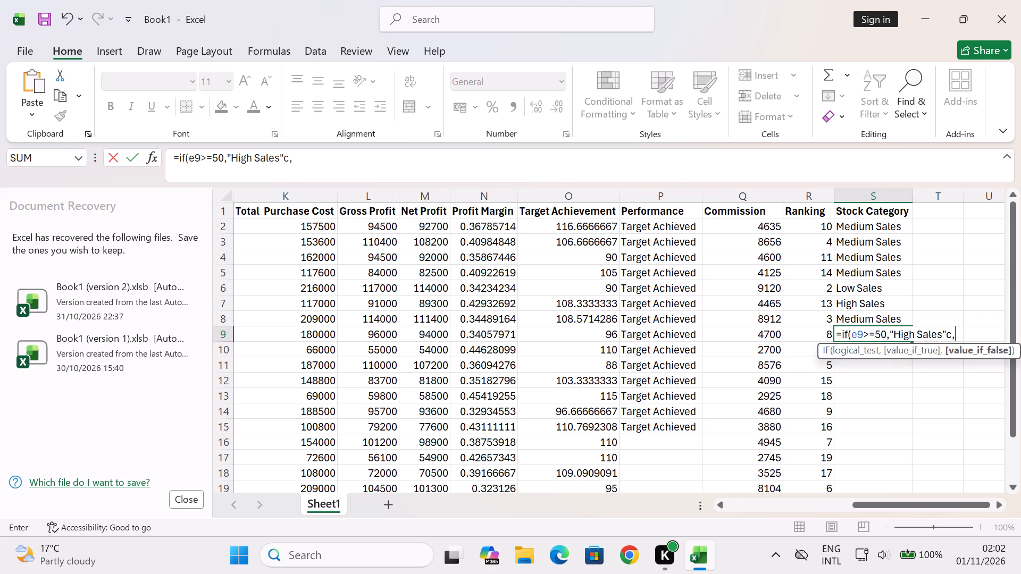
key(BackSpace)
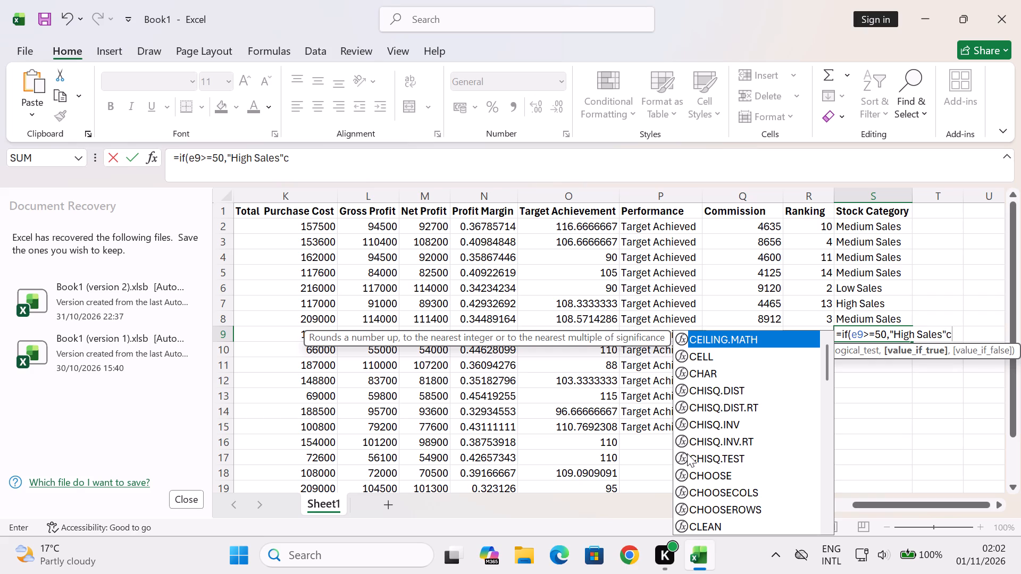
key(comma)
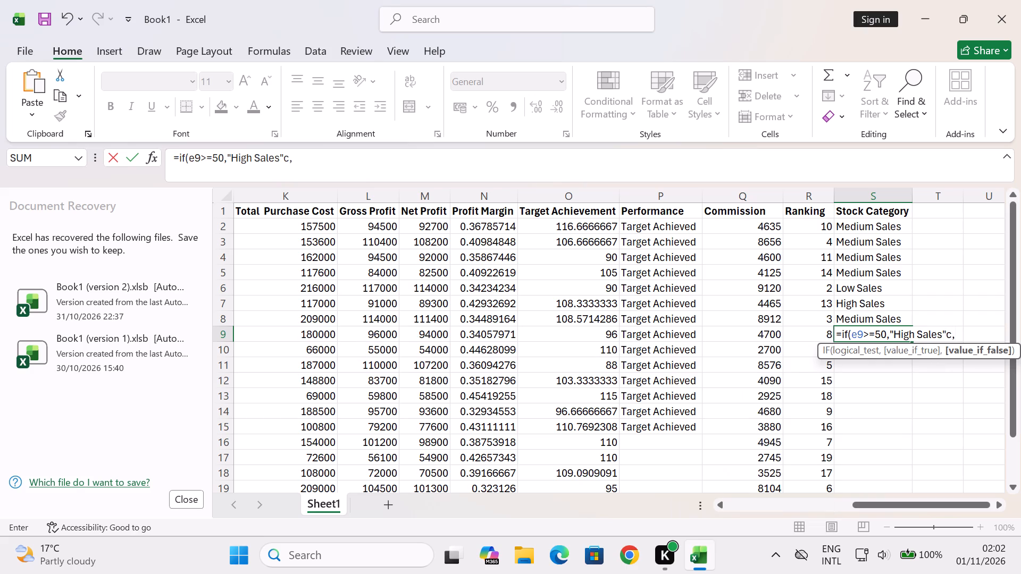
key(BackSpace)
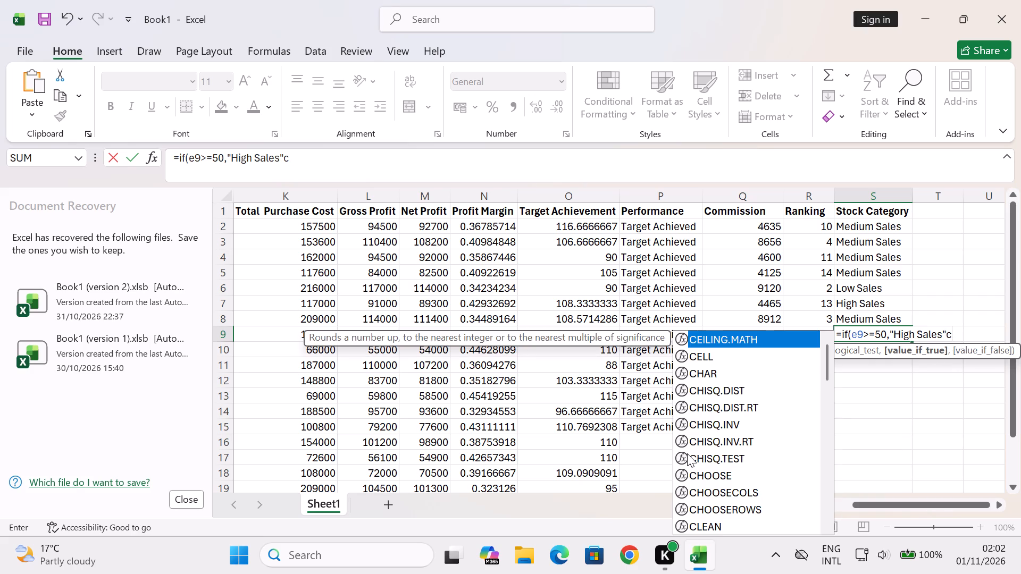
key(BackSpace)
key(comma)
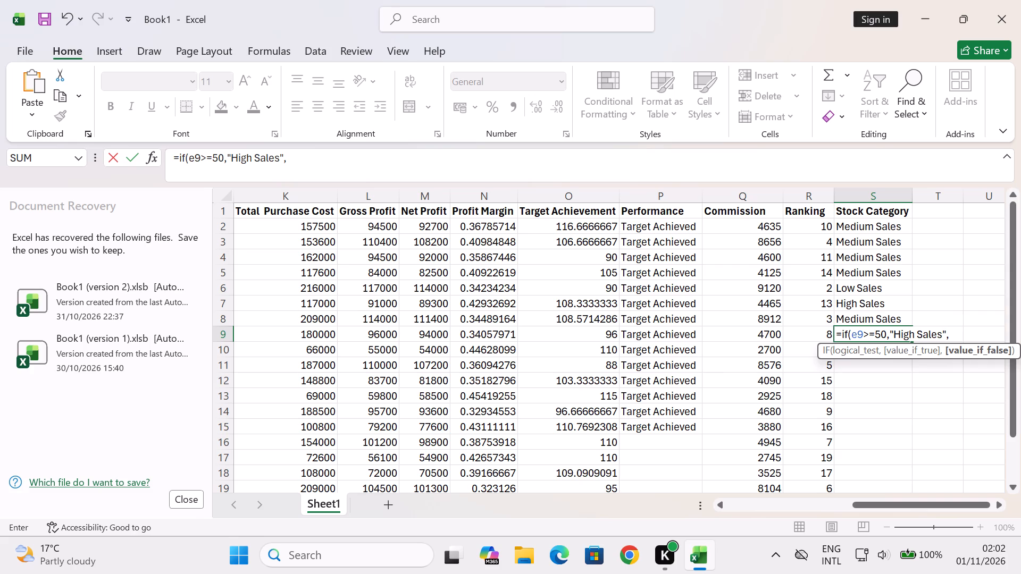
Nest a second IF testing E9>=25 as the value-if-false in S9's formula.
key(i)
key(f)
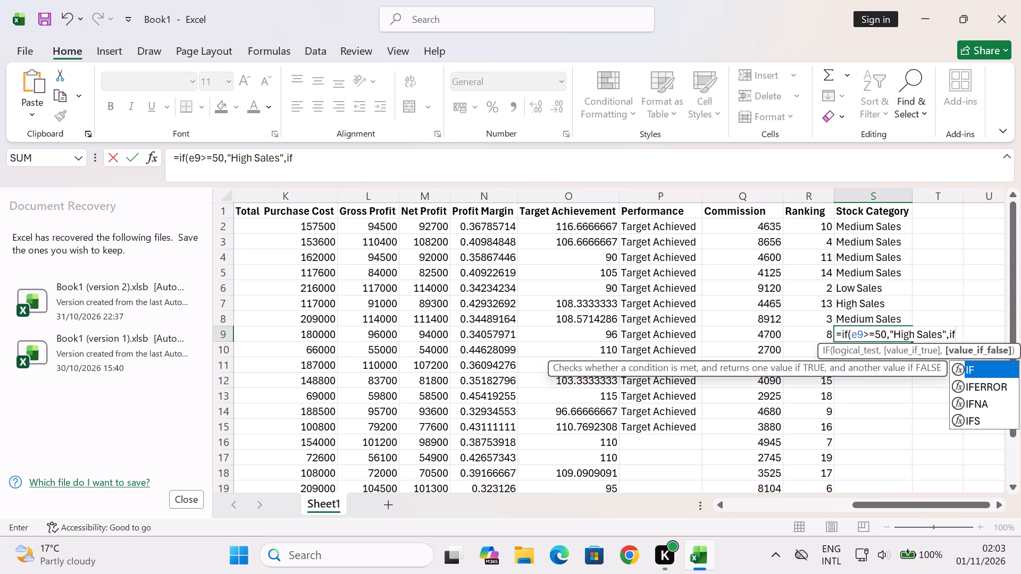
key(shift+parenleft)
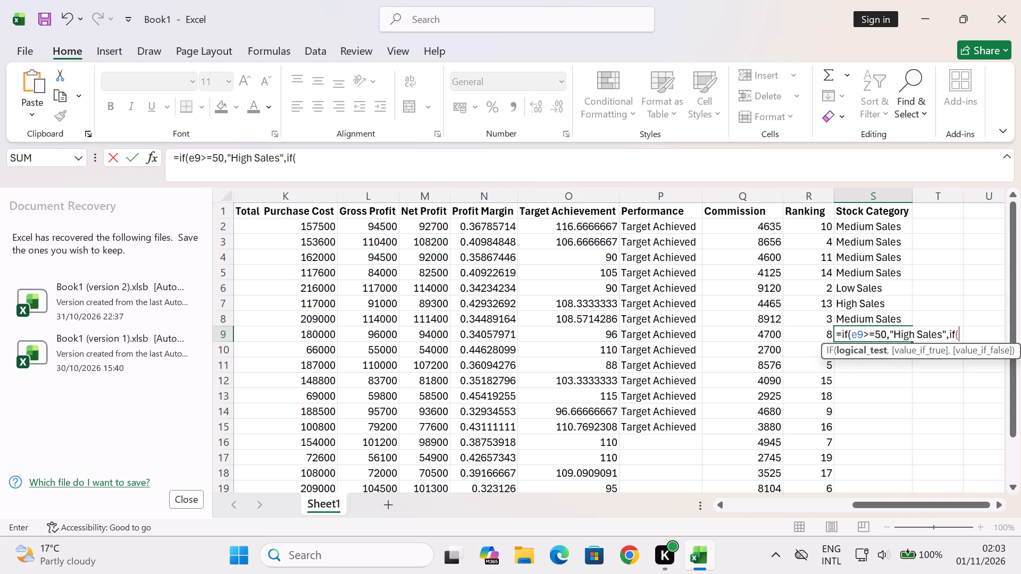
key(e)
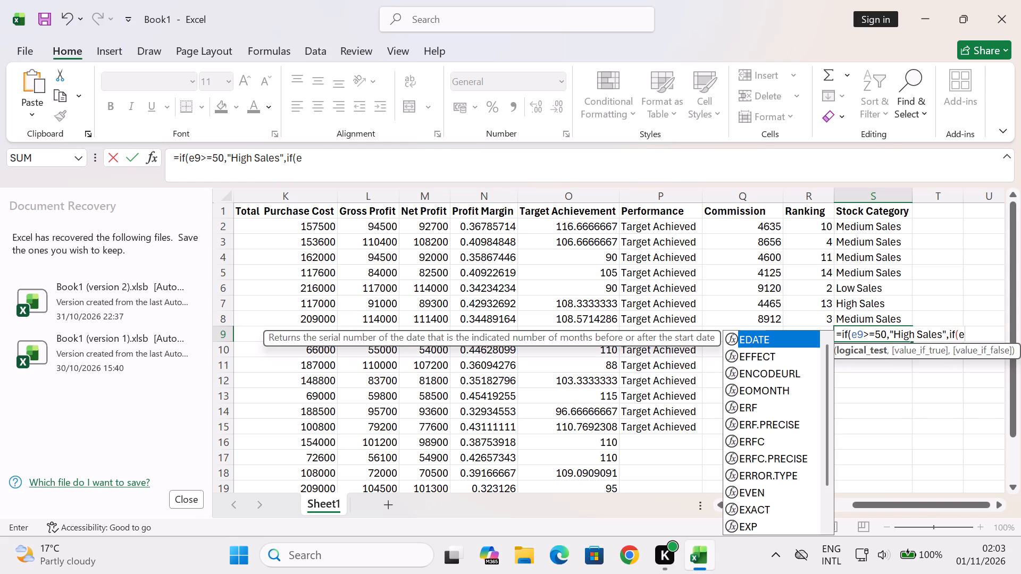
key(9)
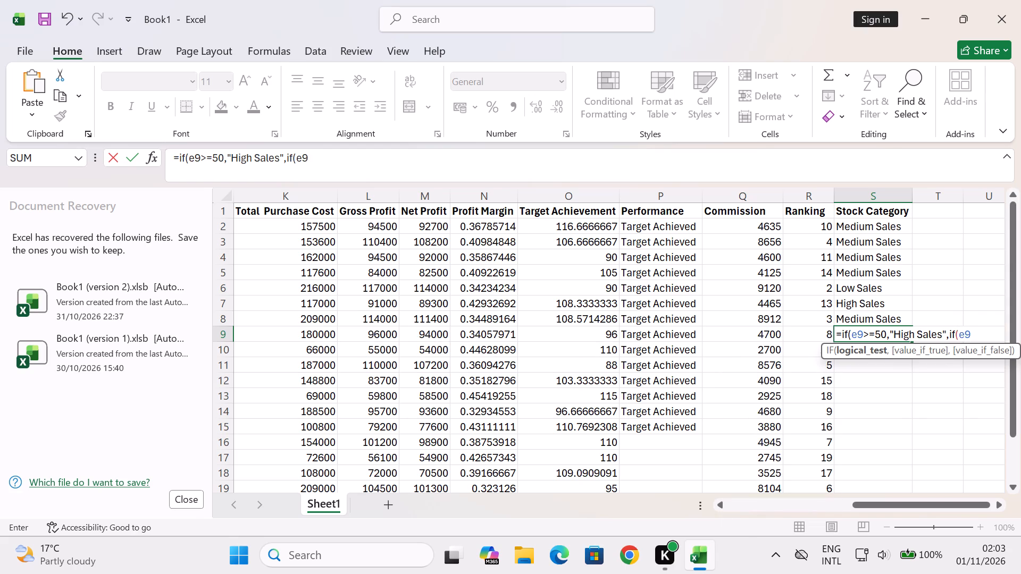
text(>=)
text(25)
key(comma)
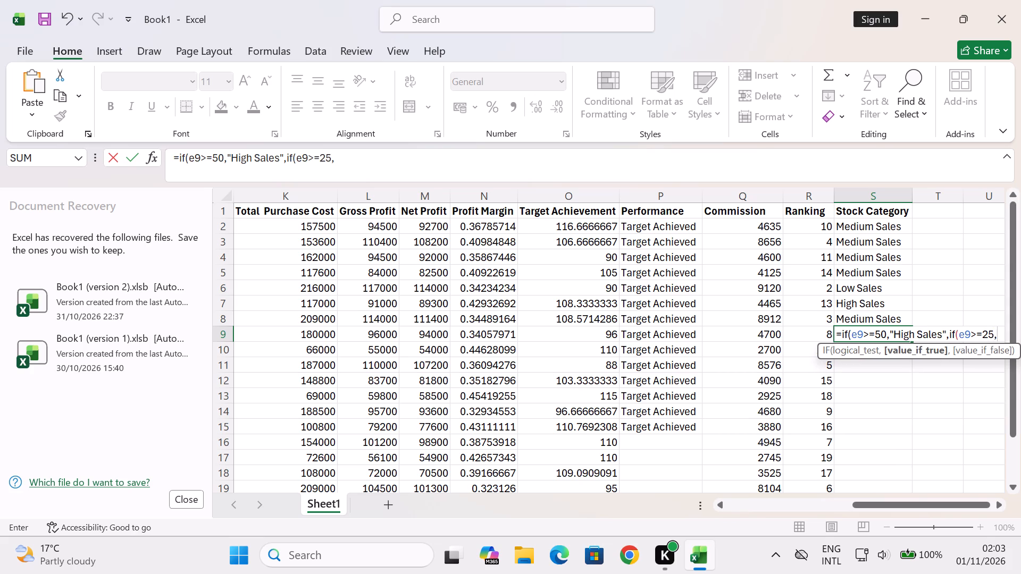
Add "Medium Sales" as the value-if-true of the nested IF in S9's formula.
text("')
key(BackSpace)
key(shift+m)
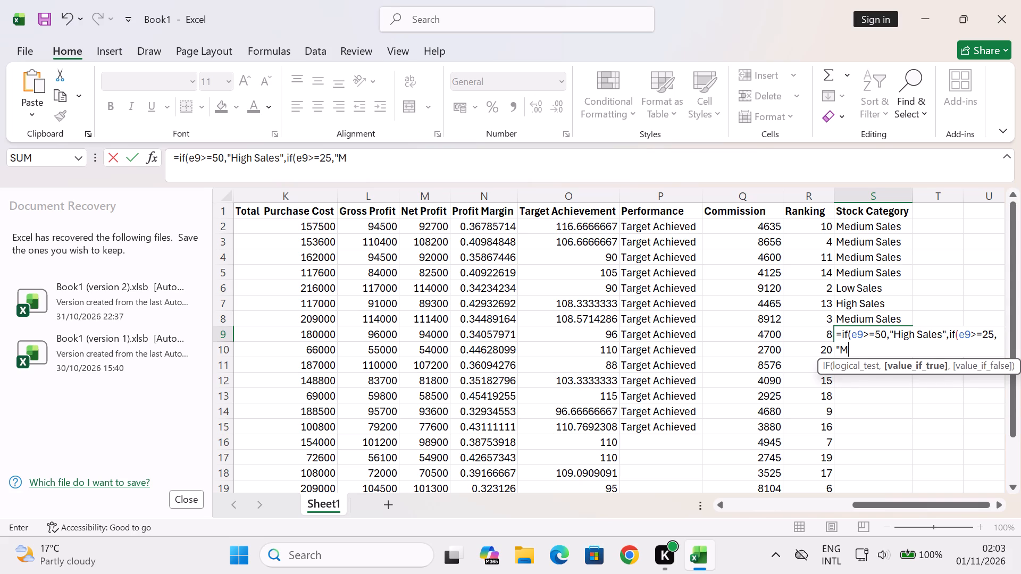
text(edium)
key(space)
text(Sales)
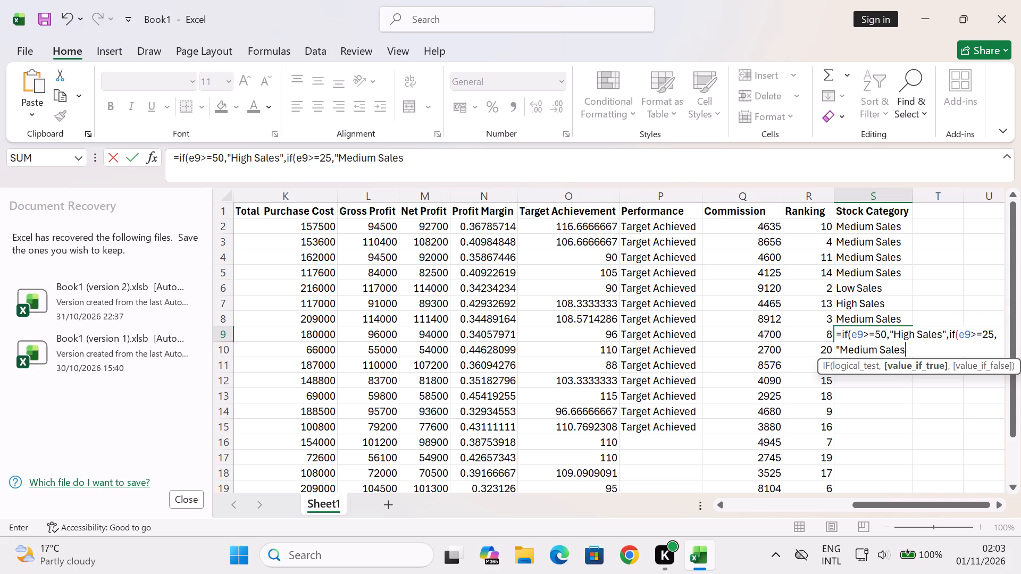
text("')
key(BackSpace)
key(comma)
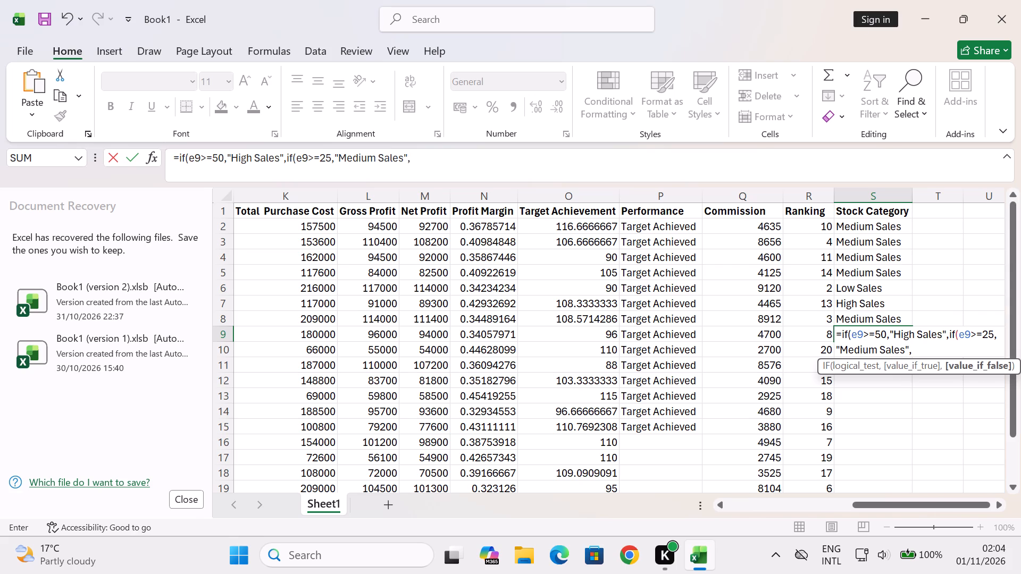
Add "Low Sales" as the nested IF's value-if-false, close both IF functions and enter the formula in S9.
key(shift+quotedbl)
key(shift+apostrophe)
key(BackSpace)
text(Lo)
text(w)
key(space)
text(Sa)
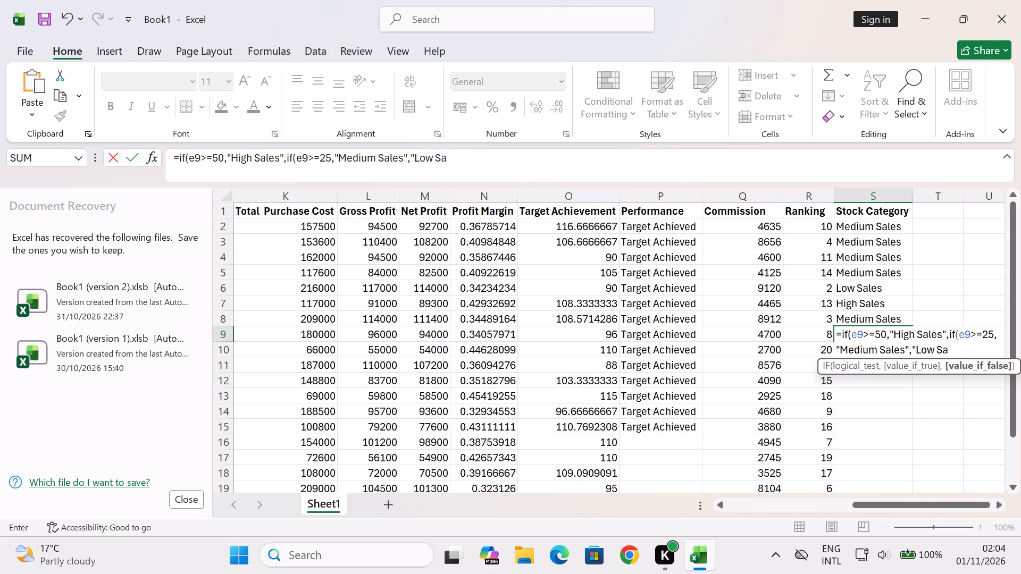
text(les)
text("')
key(BackSpace)
key(shift+parenright)
key(shift+parenright)
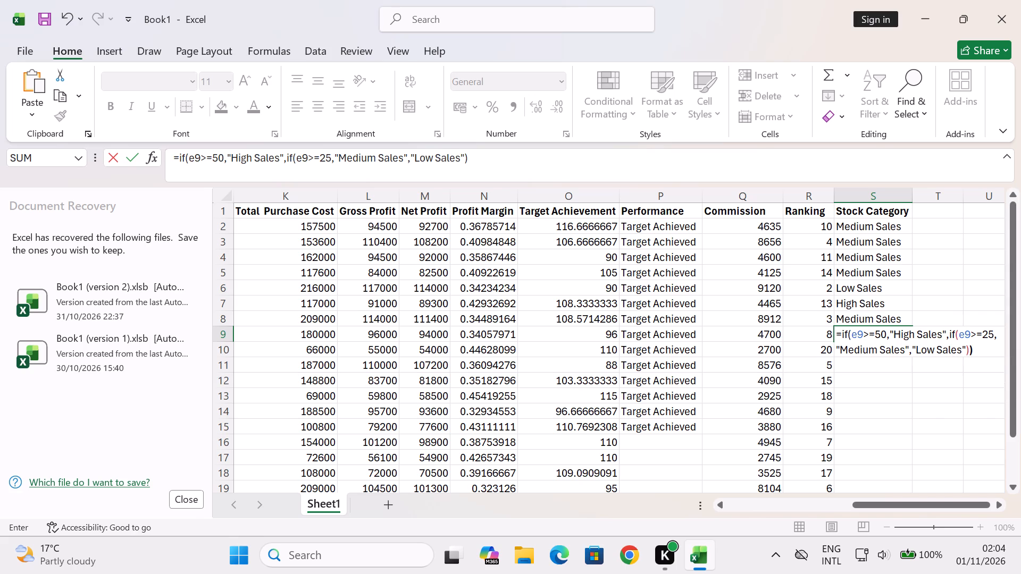
key(Return)
Start a formula in S10 of the Stock Category column.
key(equal)
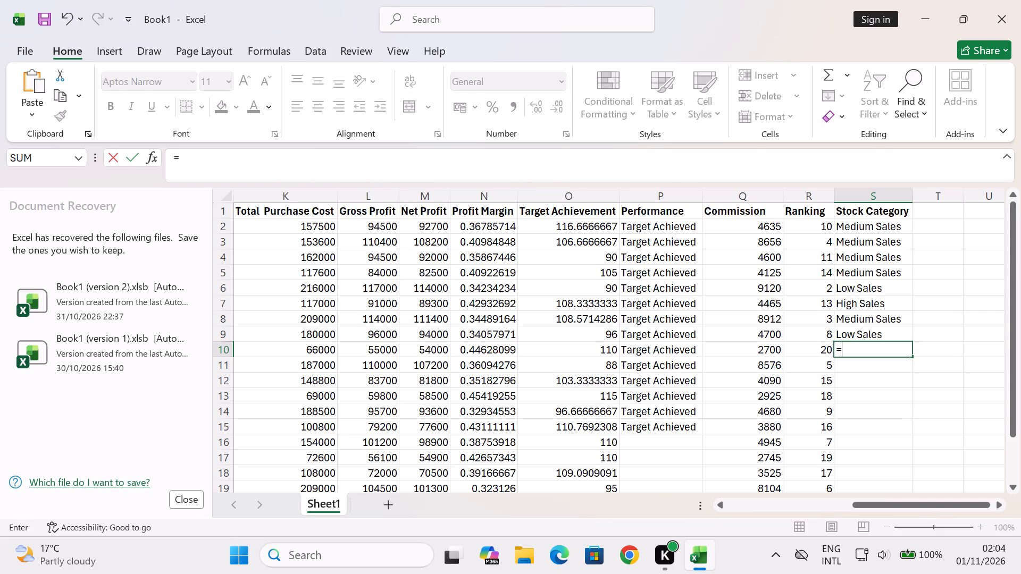
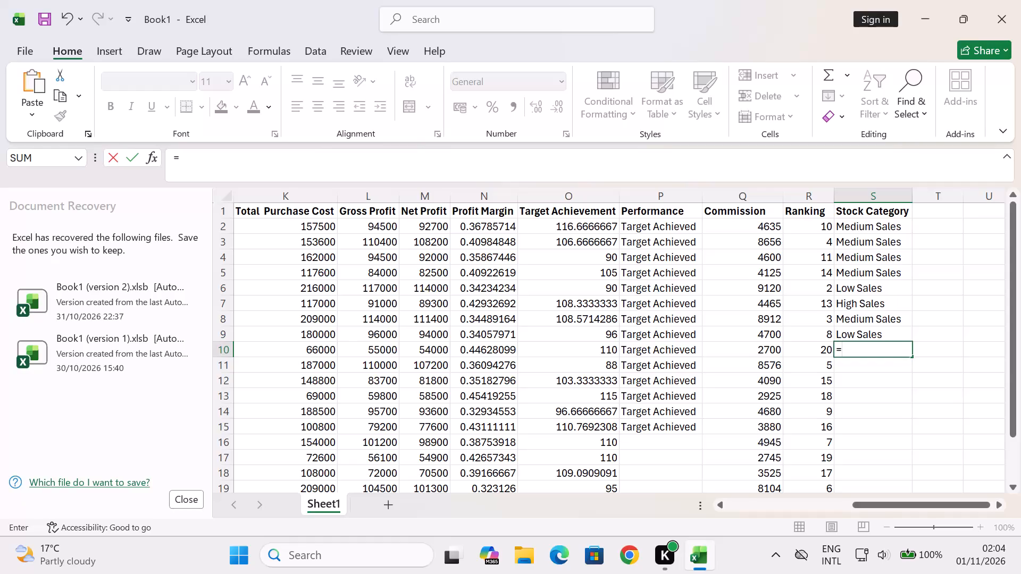
Open an IF function in the formula being entered in S10 of the Stock Category column.
text(if)
key(shift+parenleft)
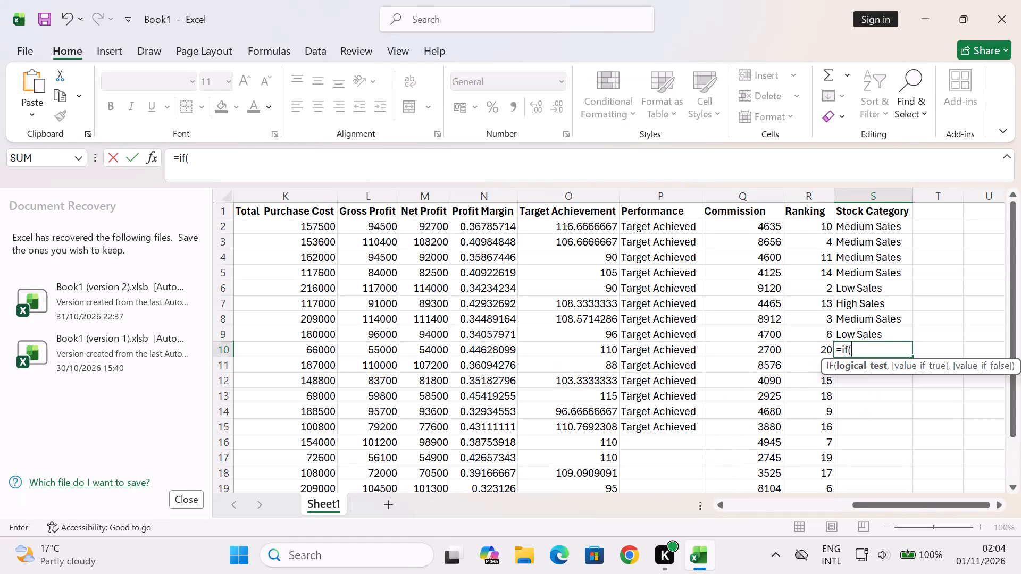
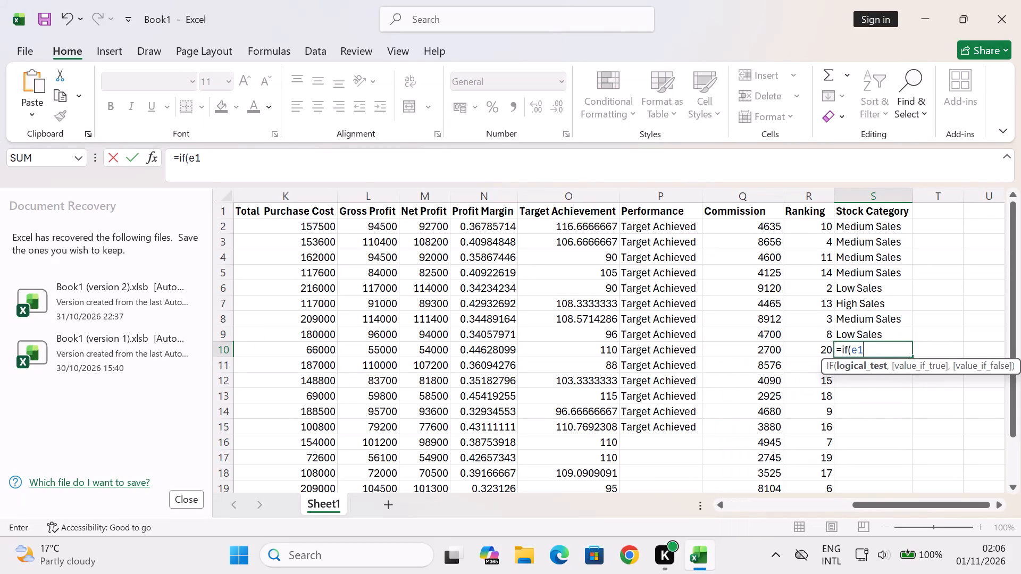
Make the S10 formula's first IF test whether E10 is at least 50 and return "High Sales" when true.
key(0)
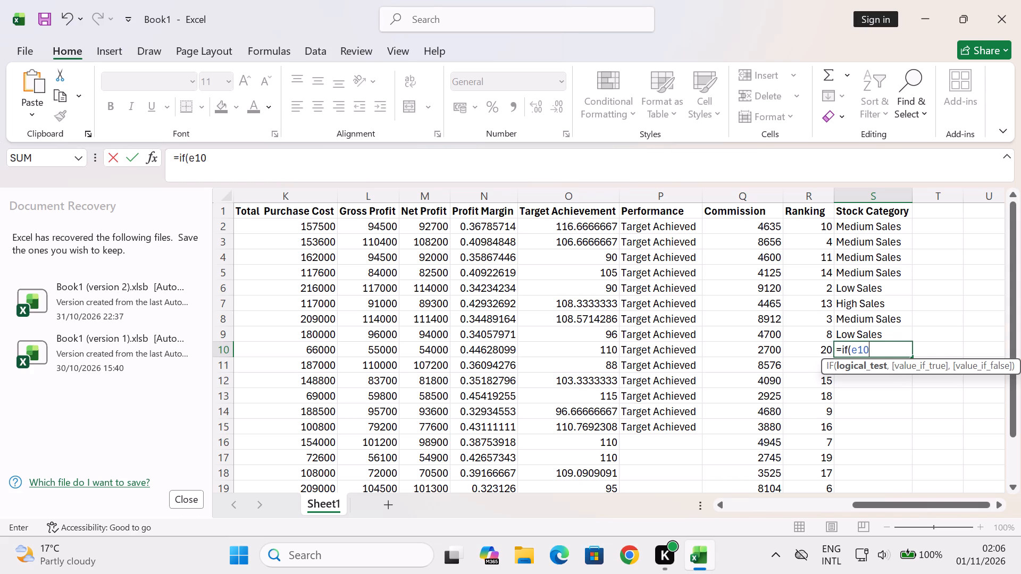
key(shift+greater)
key(equal)
text(50)
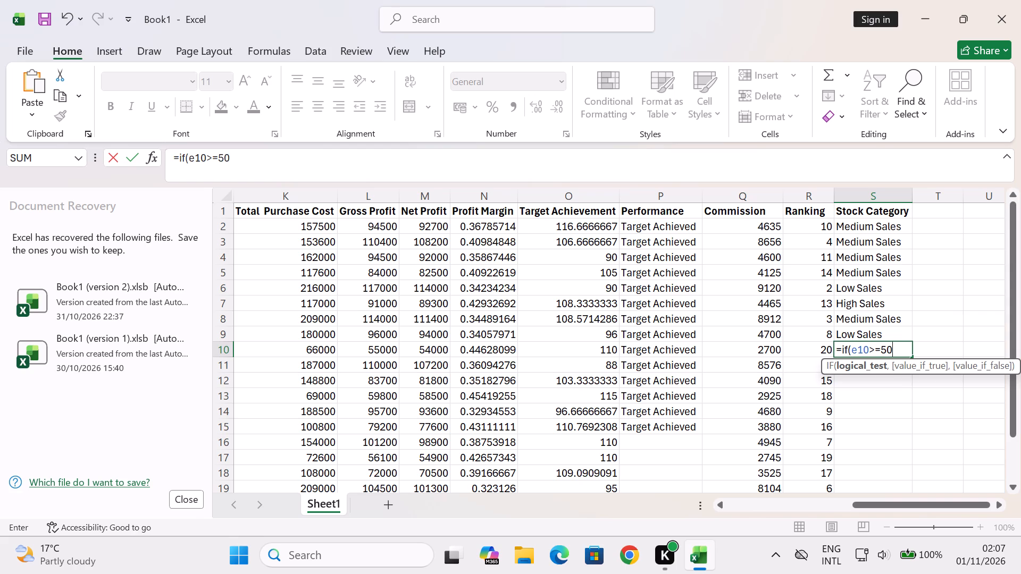
key(comma)
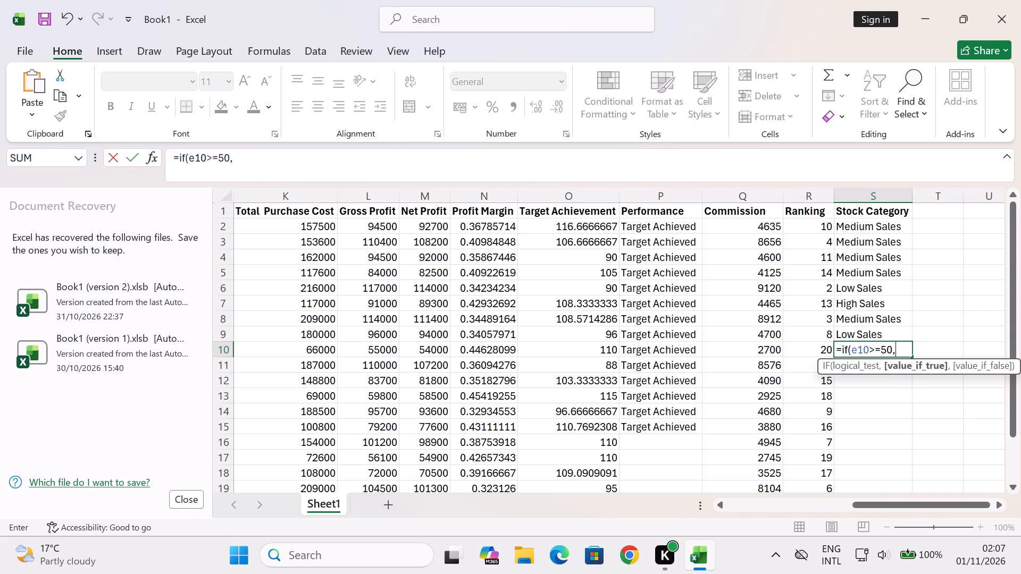
text("')
key(BackSpace)
text(Hi)
text(gh)
key(space)
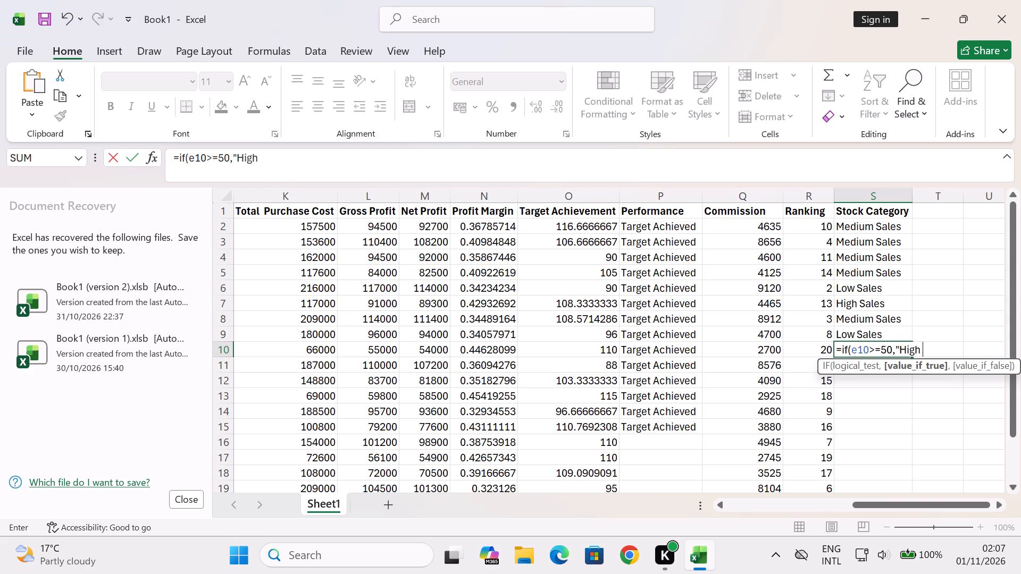
text(Sales)
text("')
key(BackSpace)
key(comma)
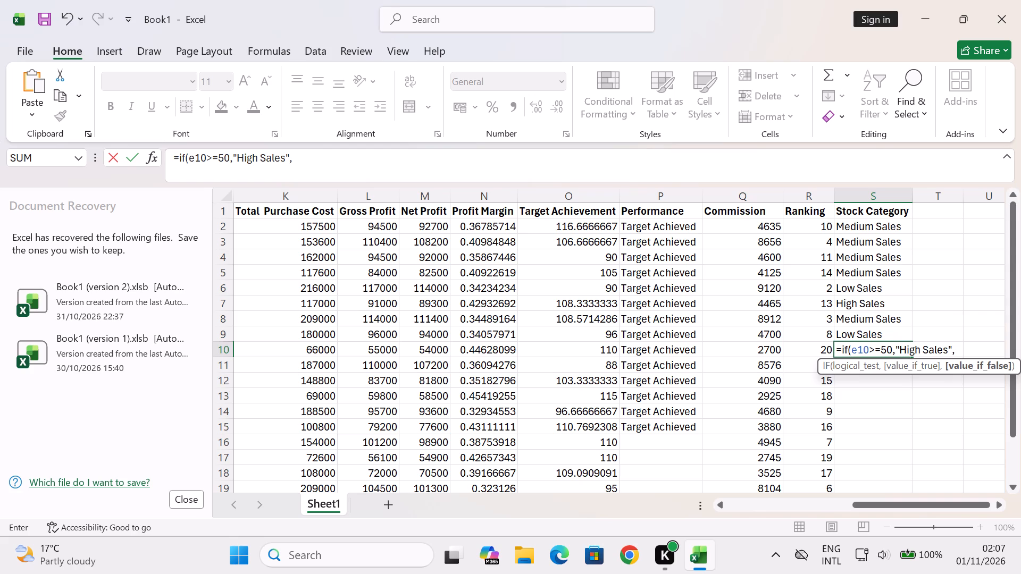
Nest a second IF in the S10 formula that tests E10>=25 and returns "Medium Sales" when true.
text(if)
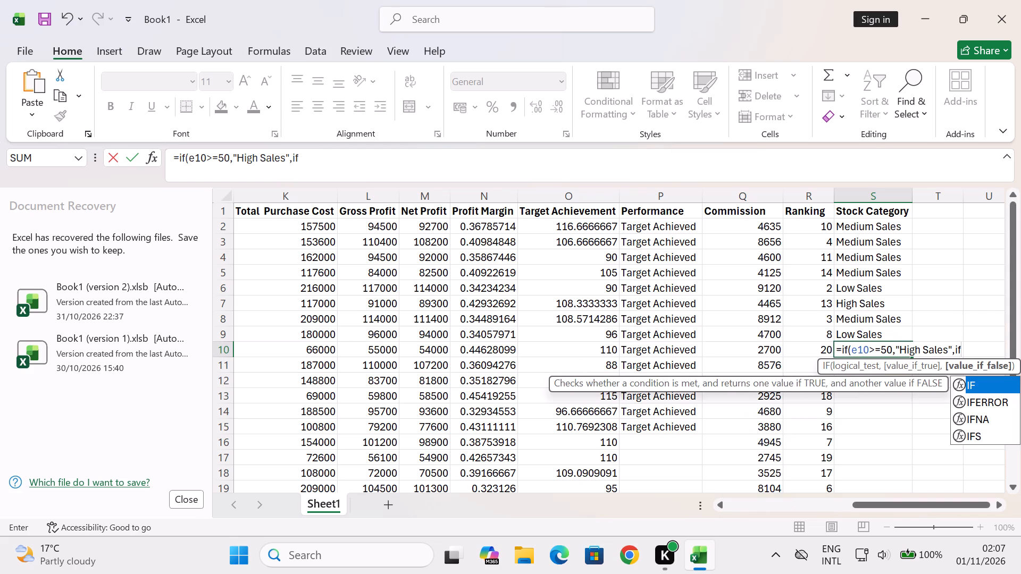
key(shift+parenleft)
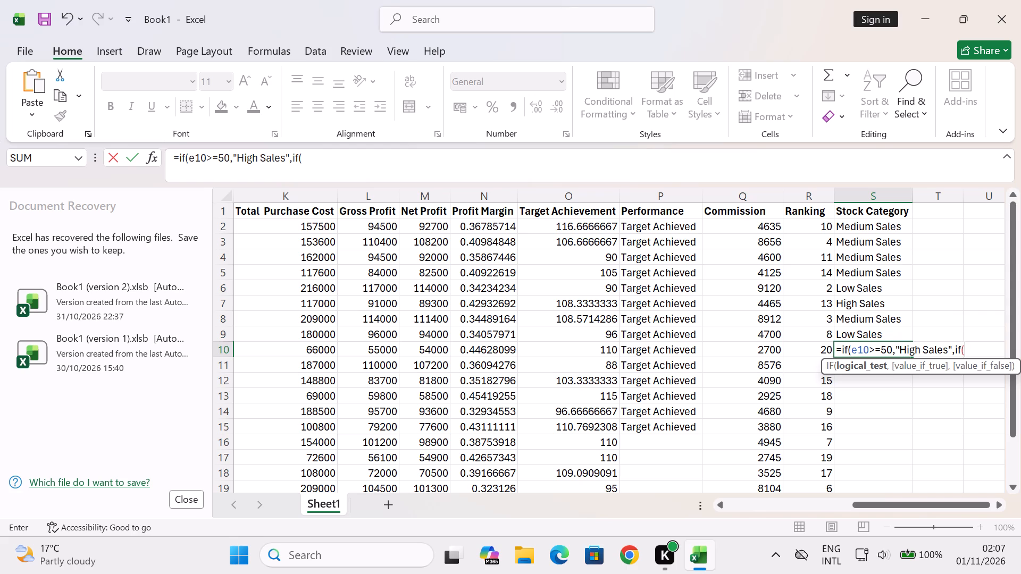
text(e1)
key(0)
text(>=)
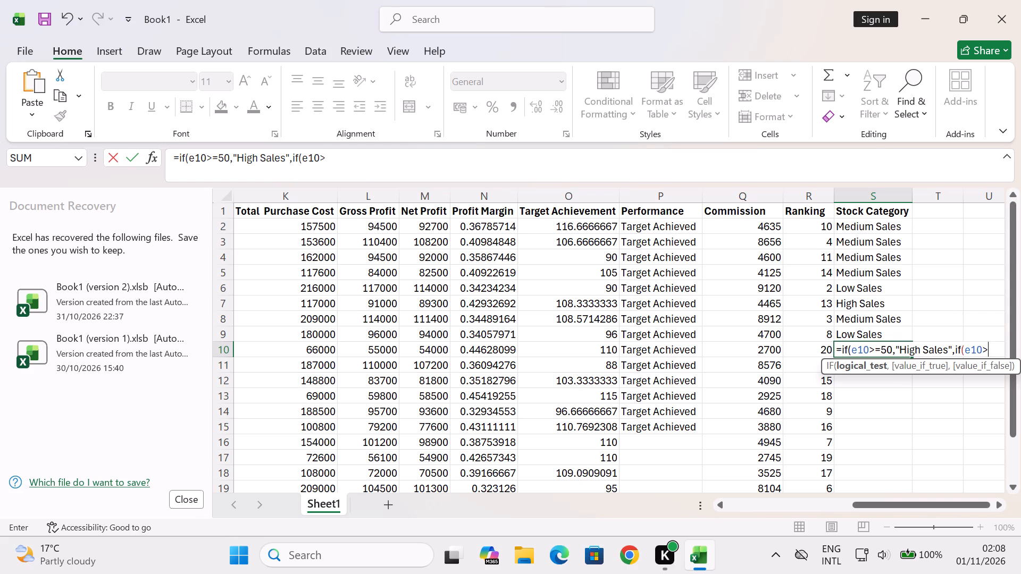
text(25)
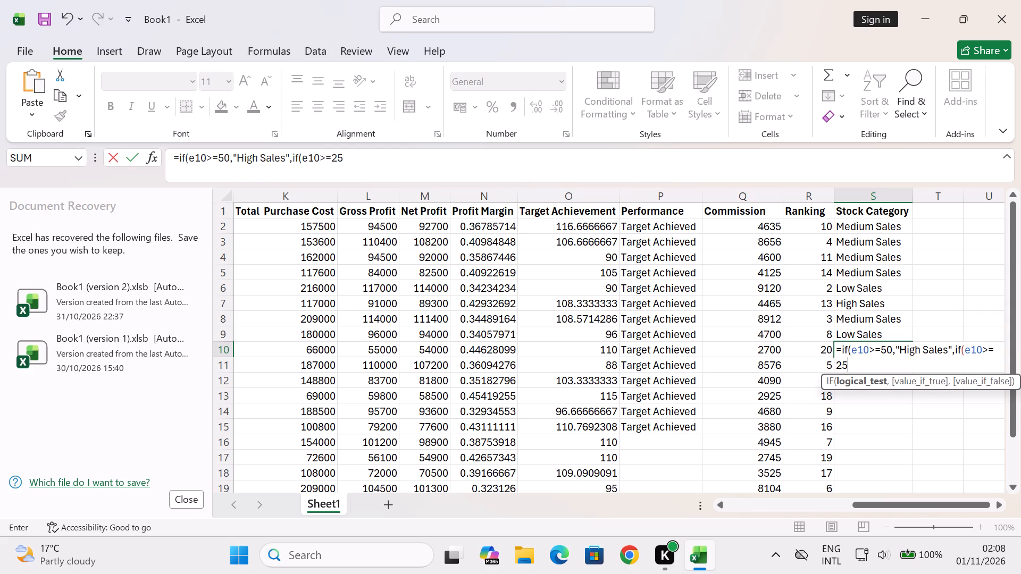
key(comma)
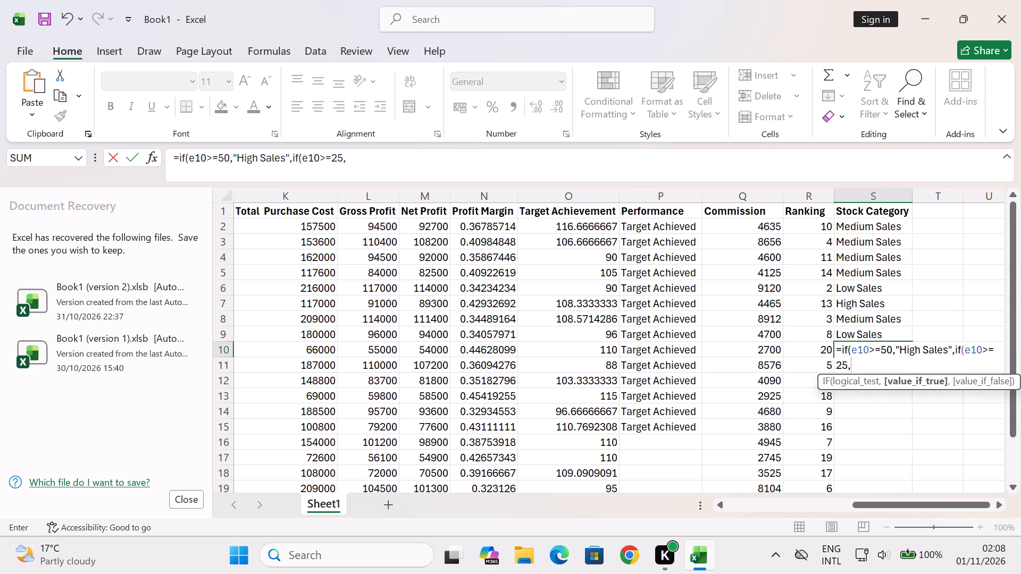
key(shift+quotedbl)
key(shift+apostrophe)
key(BackSpace)
key(shift+m)
text(edium)
key(space)
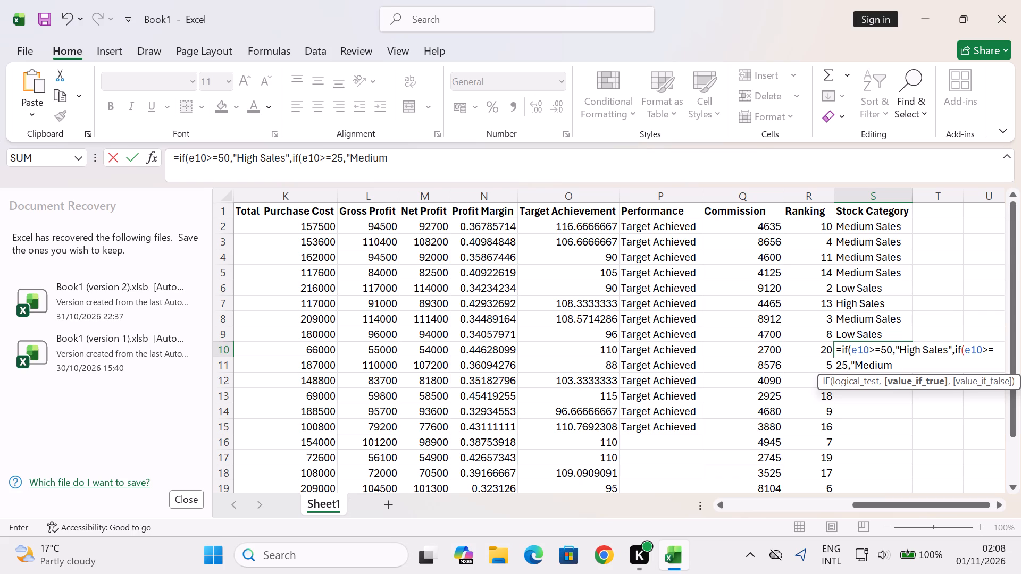
text(Sal)
text(es)
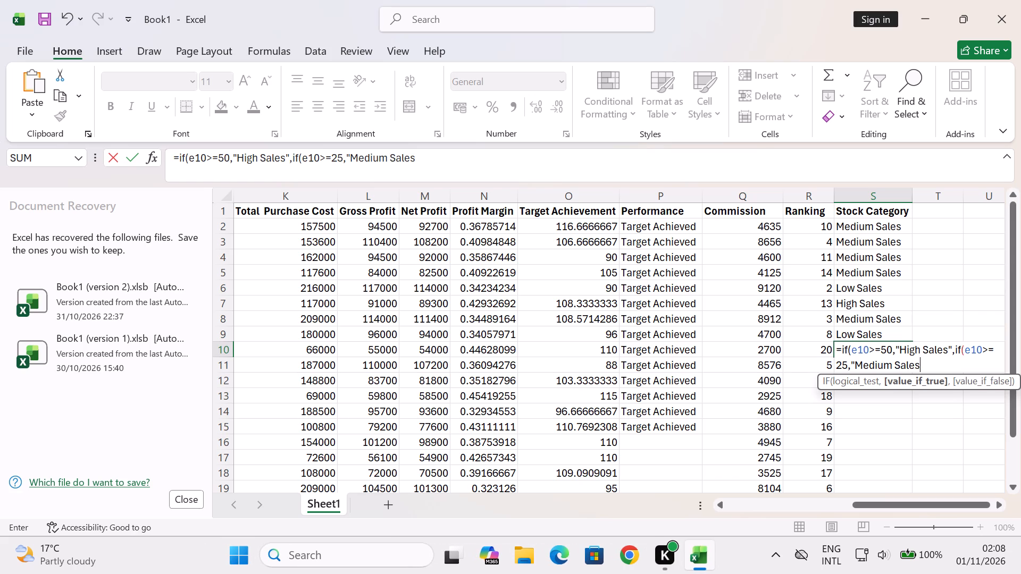
text("')
key(BackSpace)
Finish the S10 formula with "Low Sales" as the nested IF's false result, close both IF functions and enter it.
key(comma)
text("')
key(BackSpace)
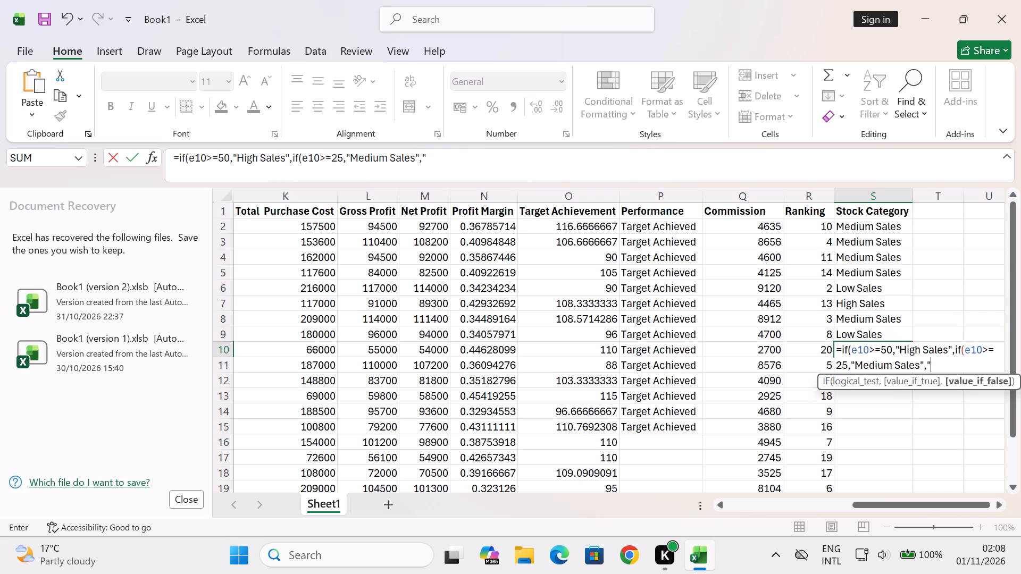
text(Lo)
text(w)
key(space)
text(Sales)
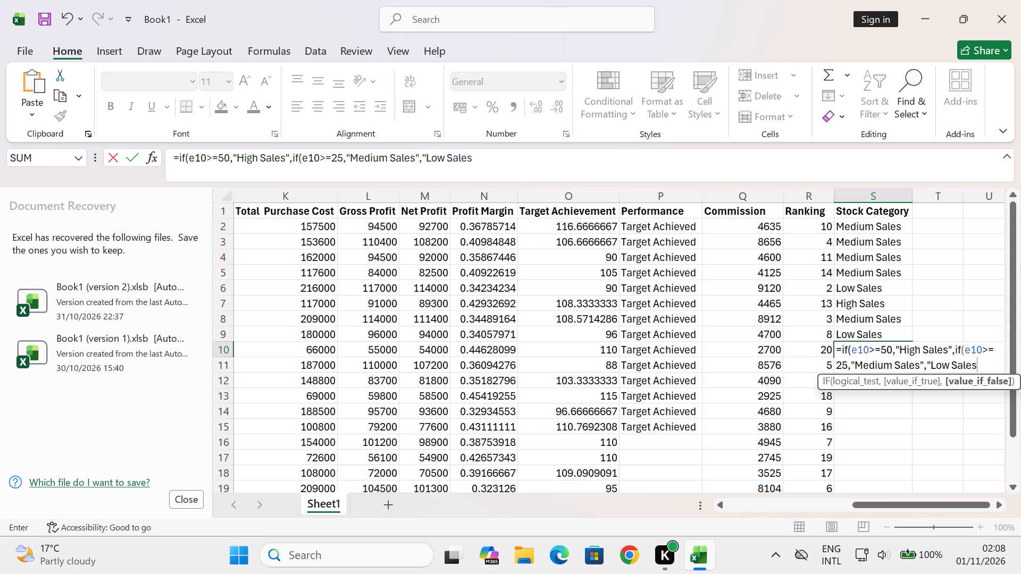
text("')
key(BackSpace)
key(shift+parenright)
key(shift+parenright)
key(Return)
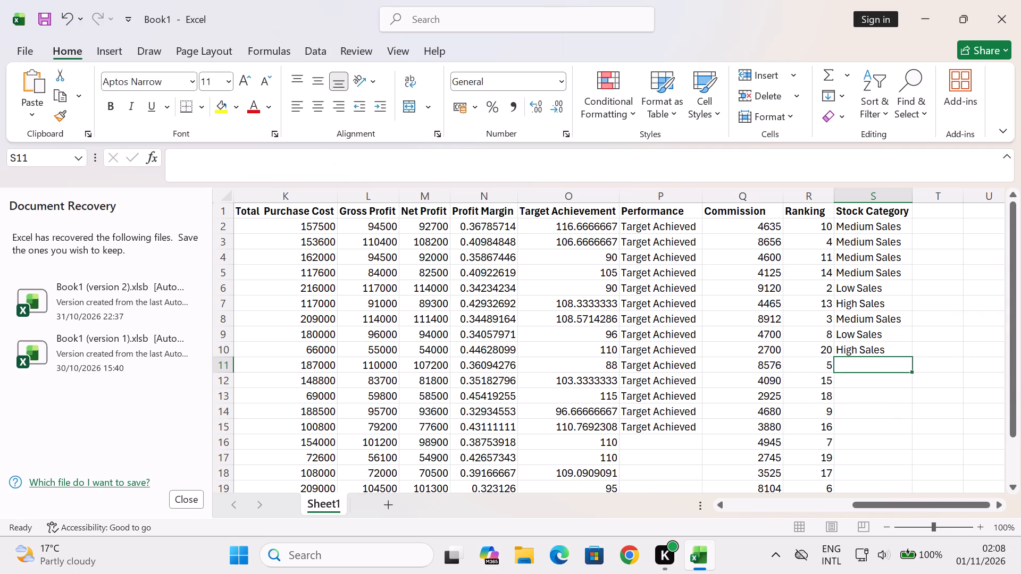
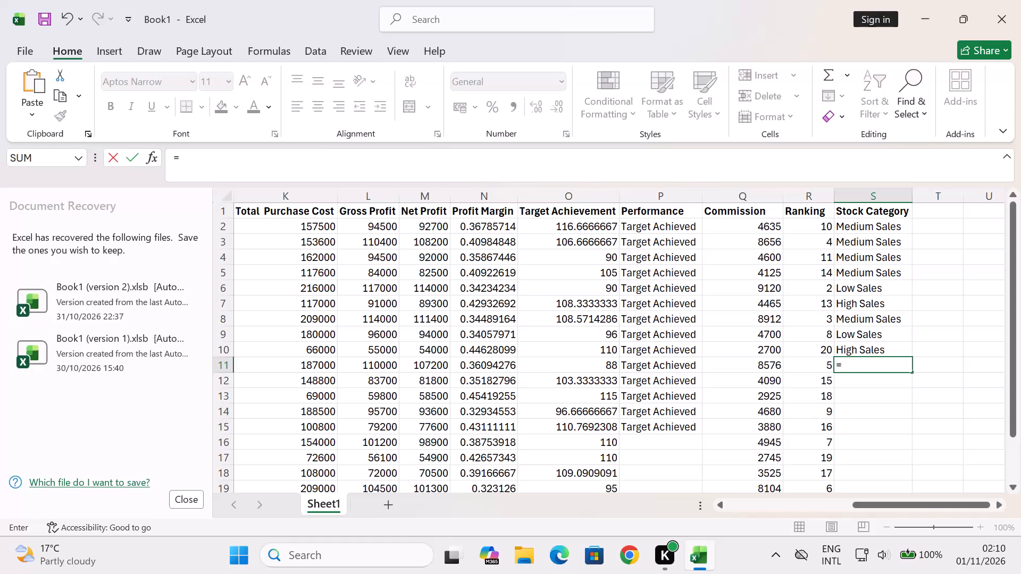
Begin the Stock Category formula in S11 with an IF that tests whether E11 is at least 50.
text(if)
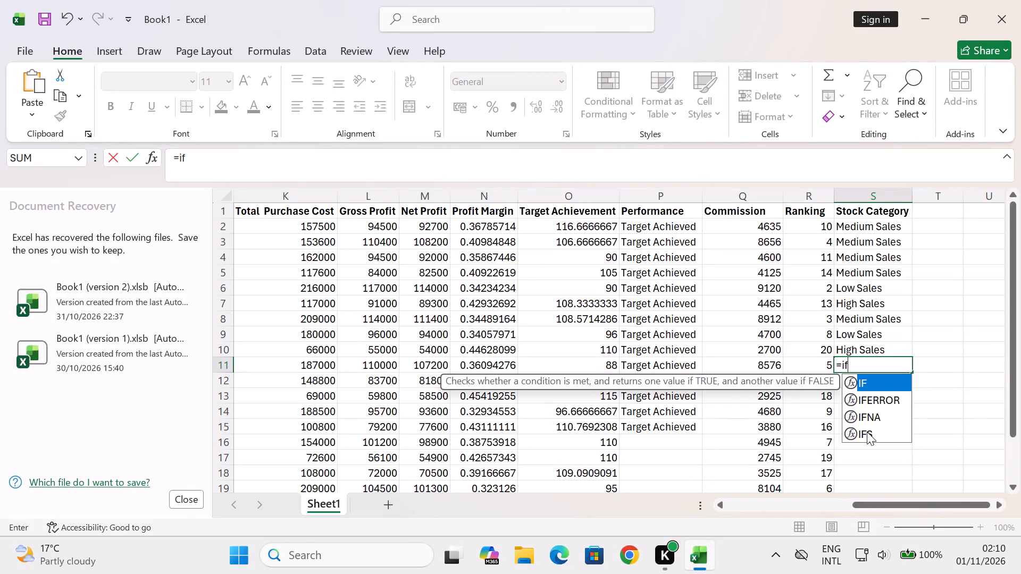
key(shift+parenleft)
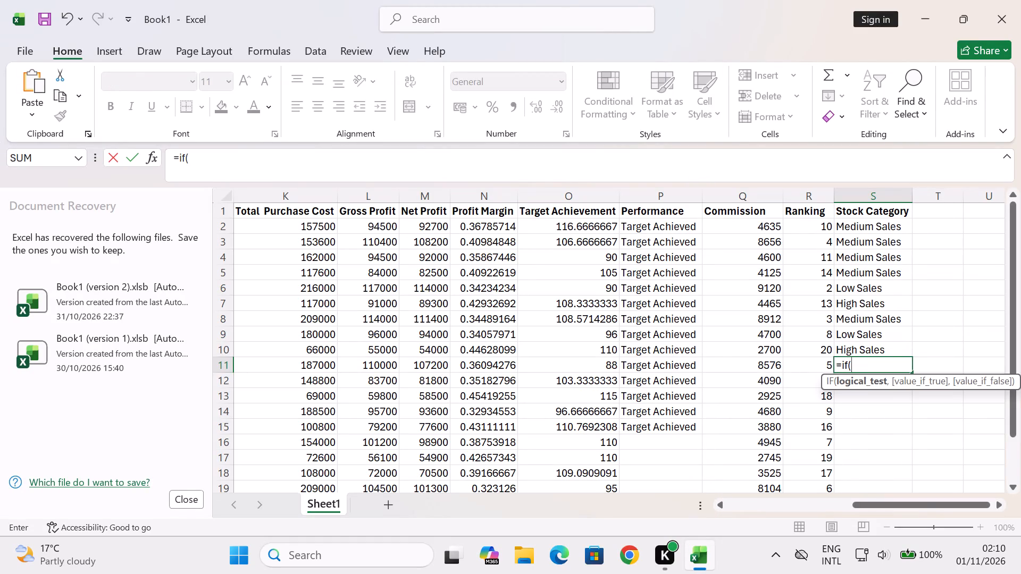
key(e)
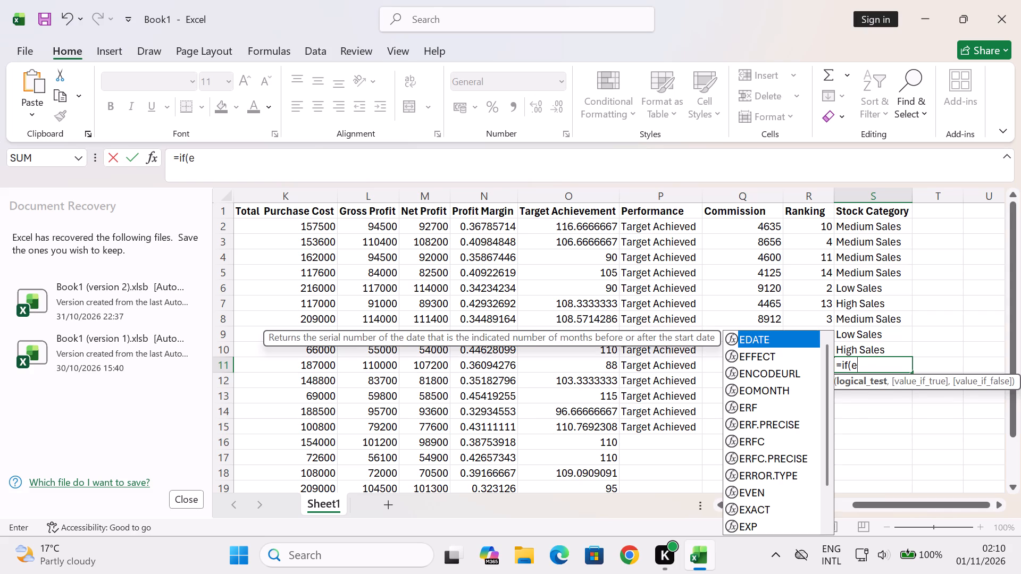
text(11)
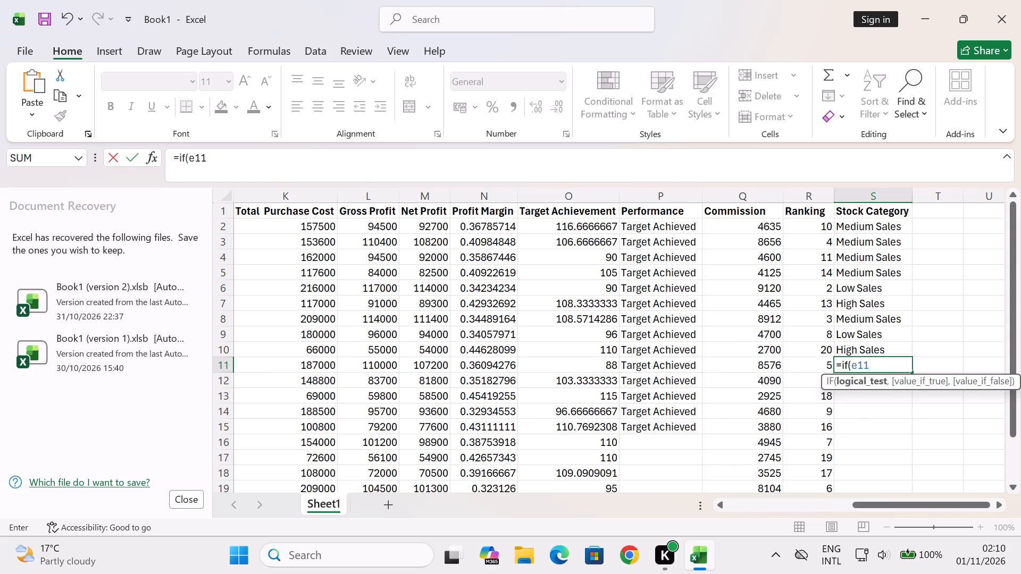
text(>=)
key(5)
key(0)
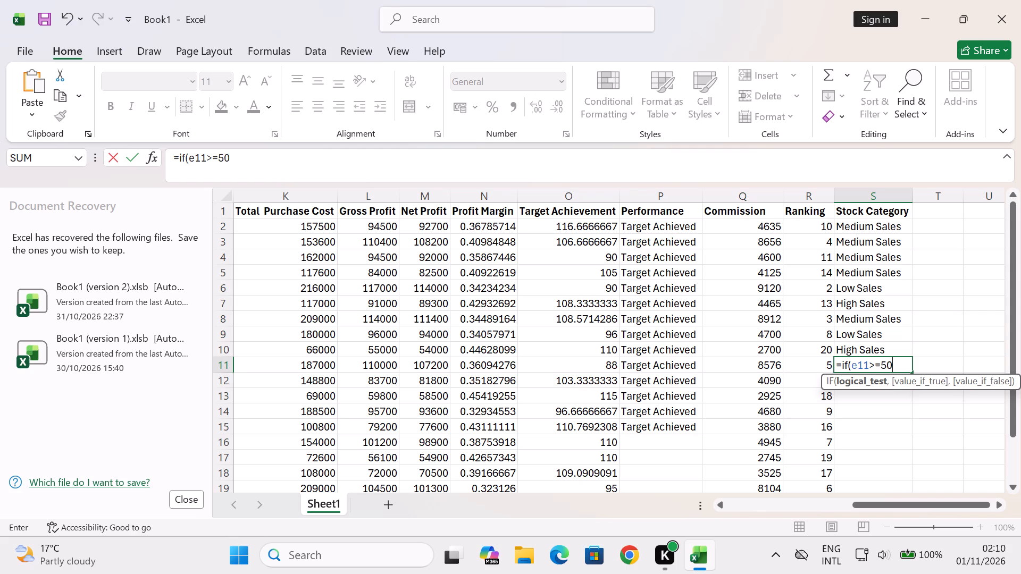
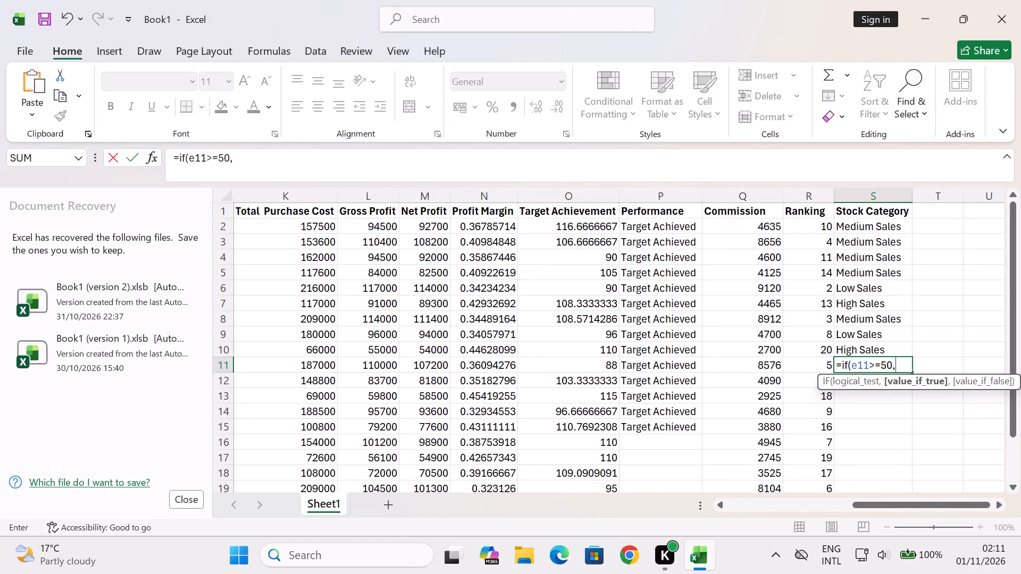
Enter "High Sales" as the value-if-true result in the S11 Stock Category formula.
text("')
key(BackSpace)
key(shift+h)
key(i)
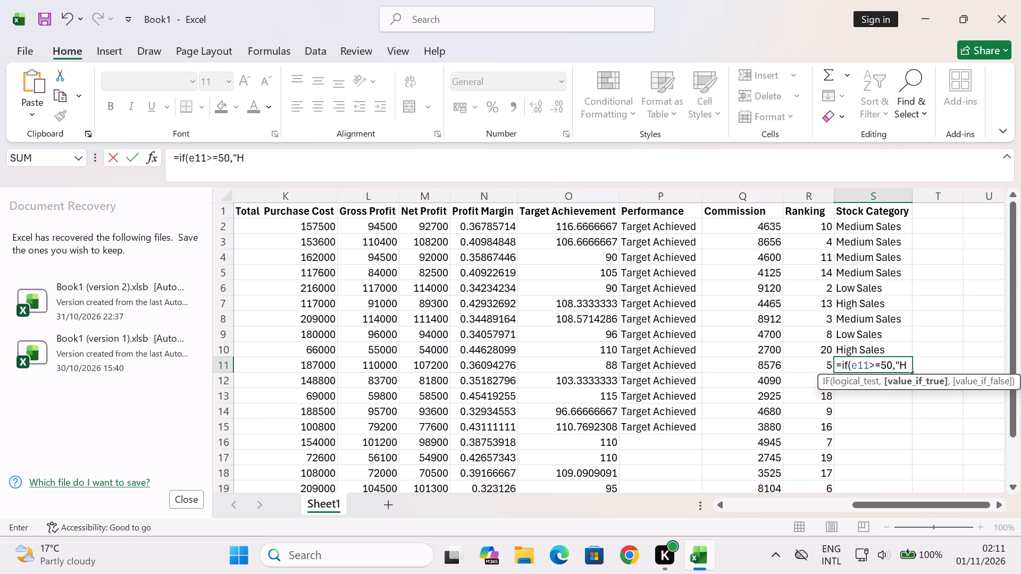
text(gh)
key(space)
text(Sa)
key(l)
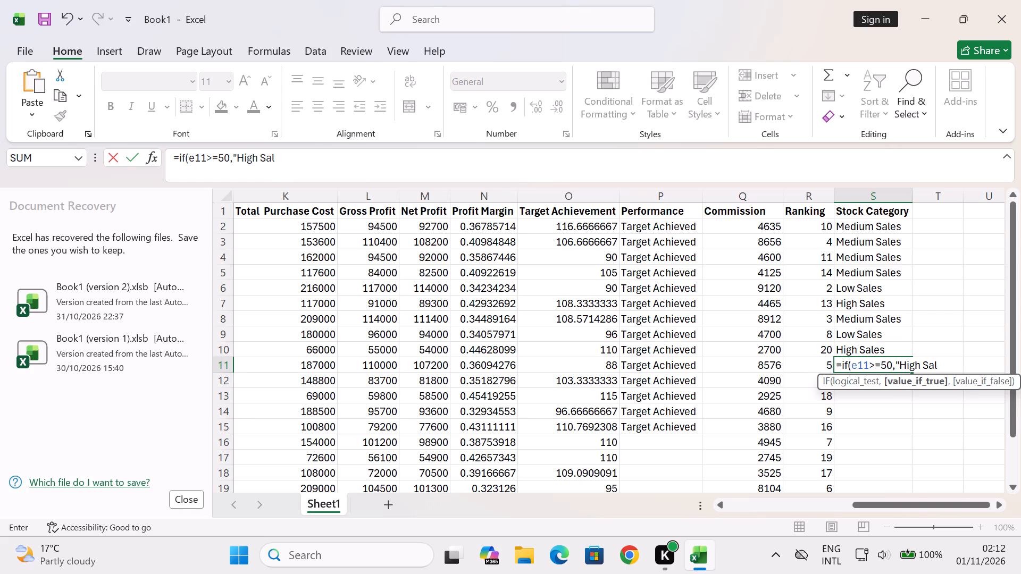
text(es)
key(shift+quotedbl)
key(shift+apostrophe)
key(BackSpace)
key(comma)
Begin a nested IF as the value-if-false argument of the S11 formula.
key(i)
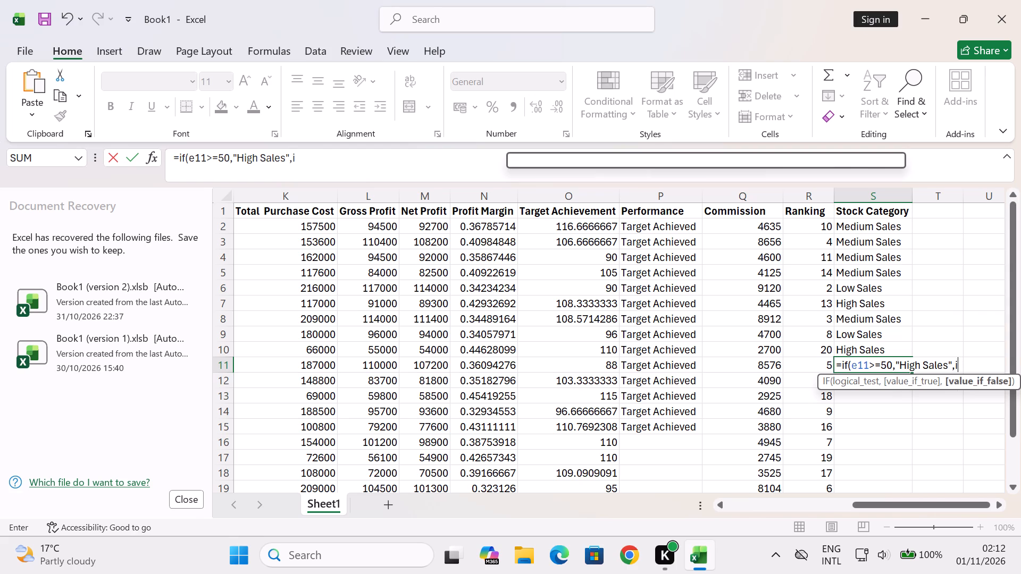
key(f)
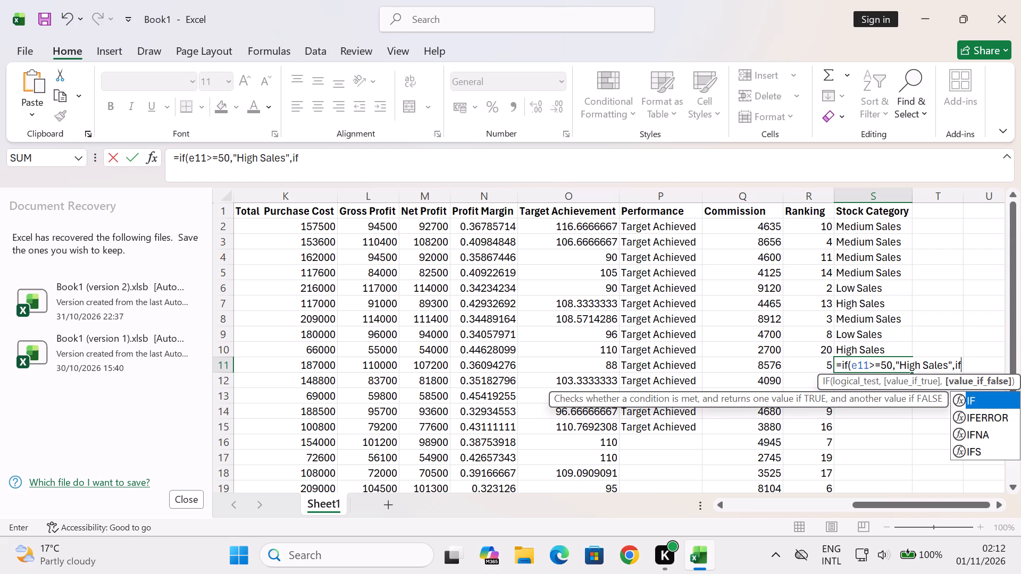
key(shift+parenleft)
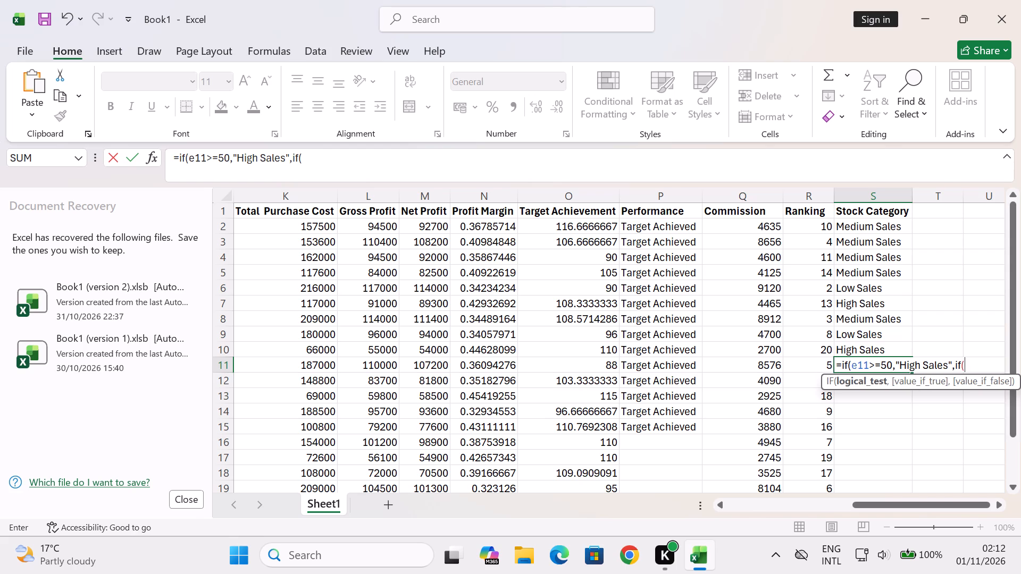
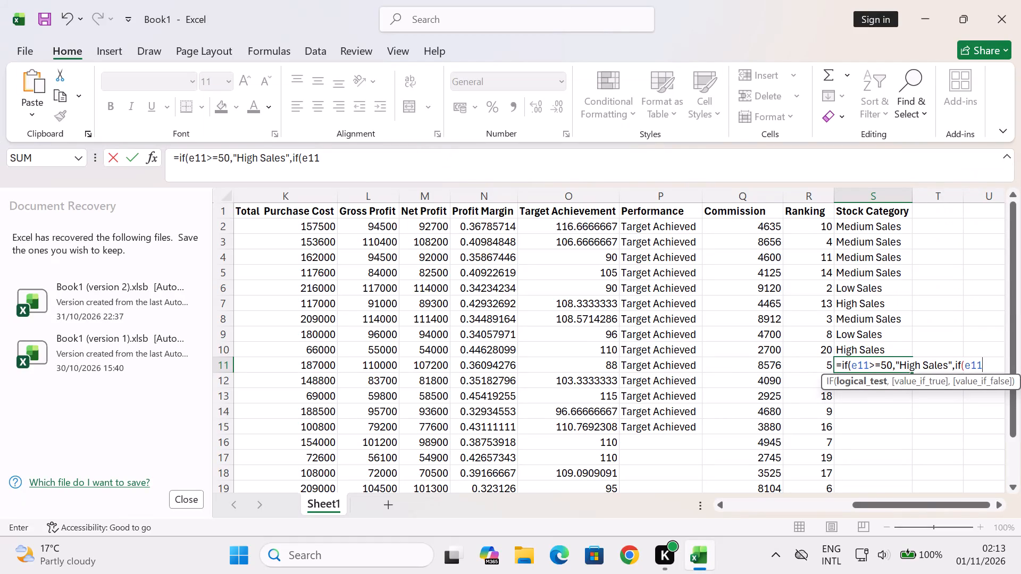
Complete the nested IF test in the S11 formula as e11>=25, with "Medium Sales" as its value-if-true result.
text(>=)
key(2)
key(5)
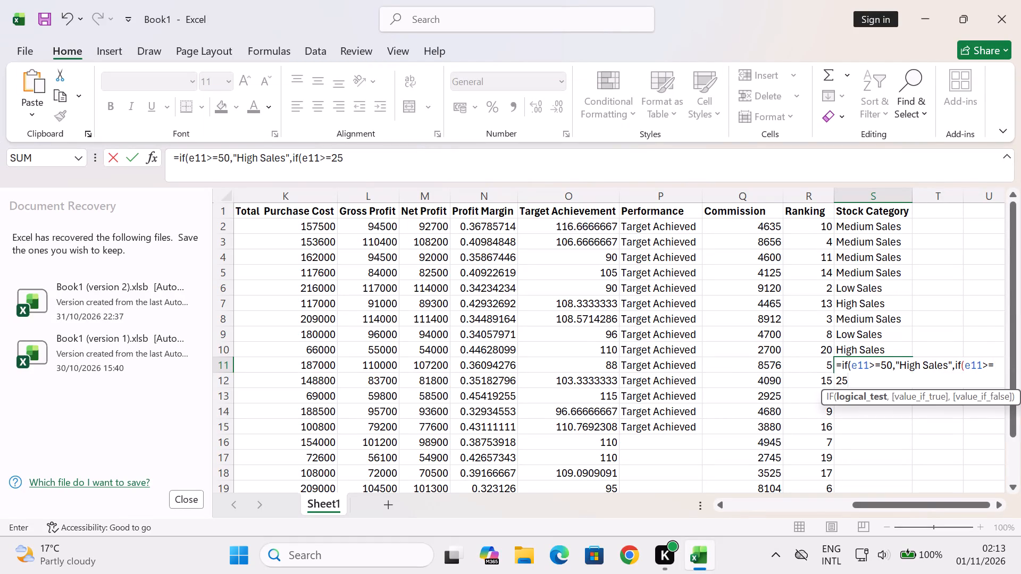
key(comma)
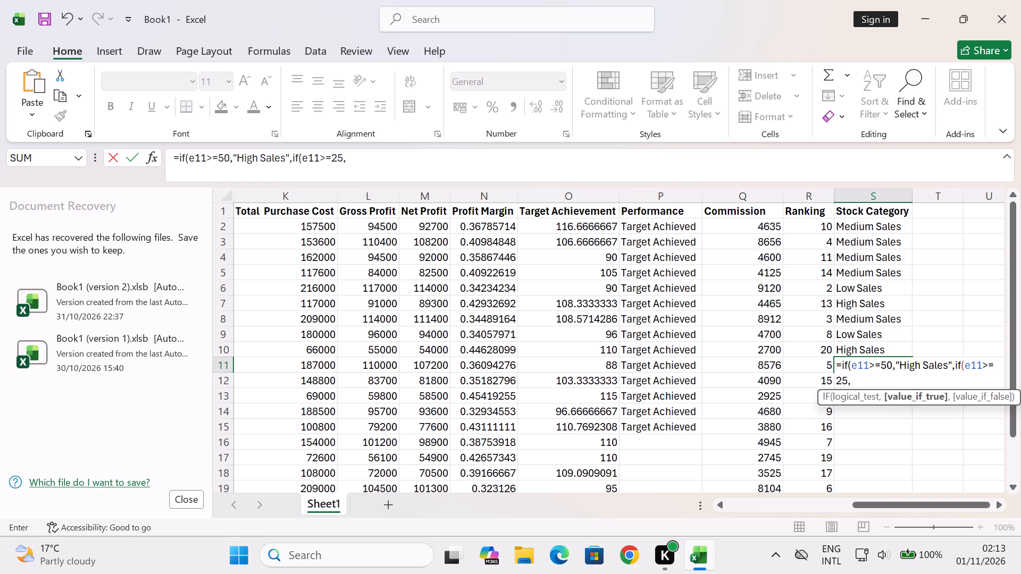
key(shift+quotedbl)
key(shift+apostrophe)
key(BackSpace)
text(Medium)
key(space)
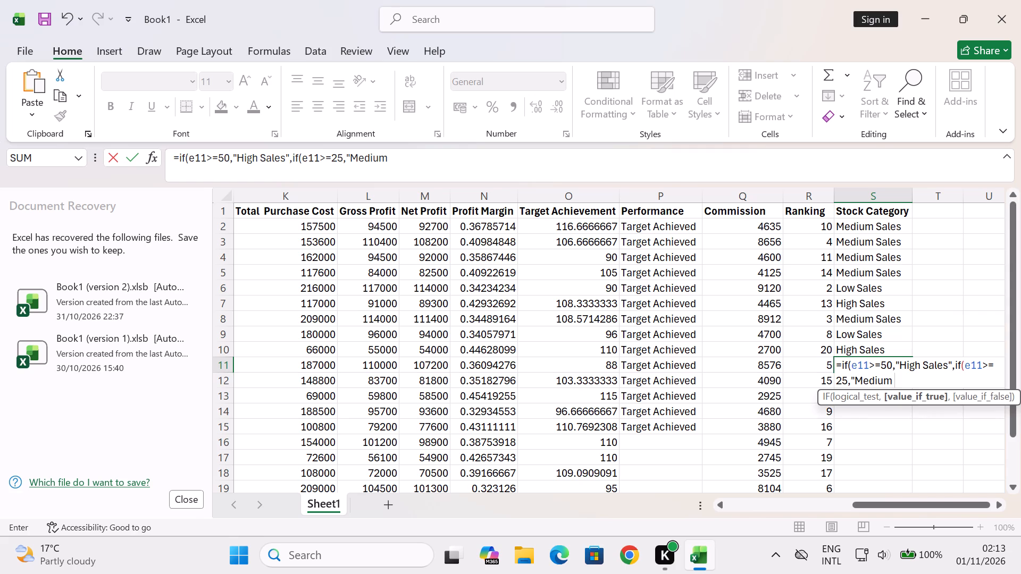
text(Sales)
text("')
key(BackSpace)
key(comma)
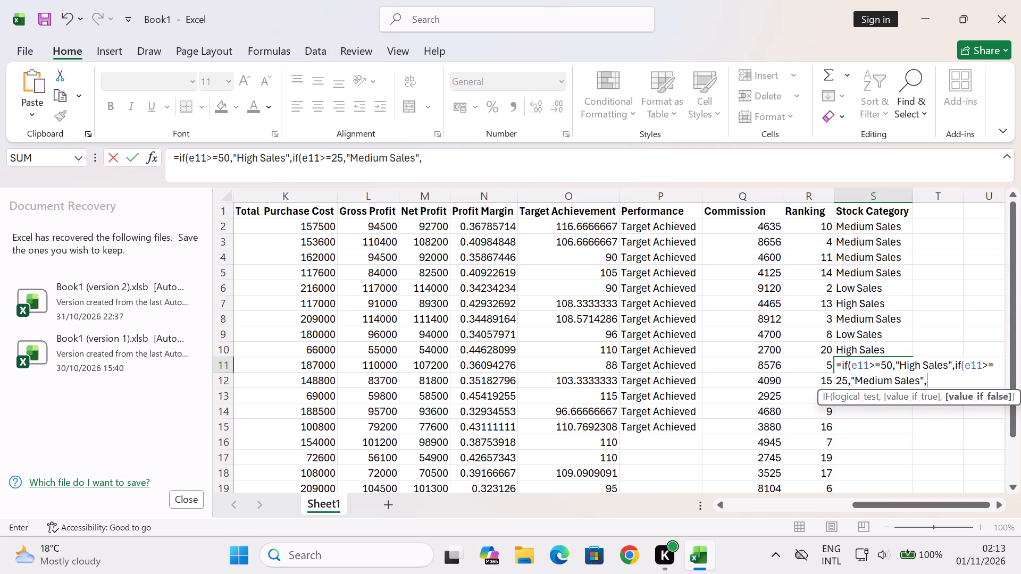
Add "Low Sales" as the nested IF's value-if-false result, close both IF functions and commit the S11 formula.
text("')
key(BackSpace)
text(Lo)
text(w)
key(space)
text(Sales)
text("')
key(BackSpace)
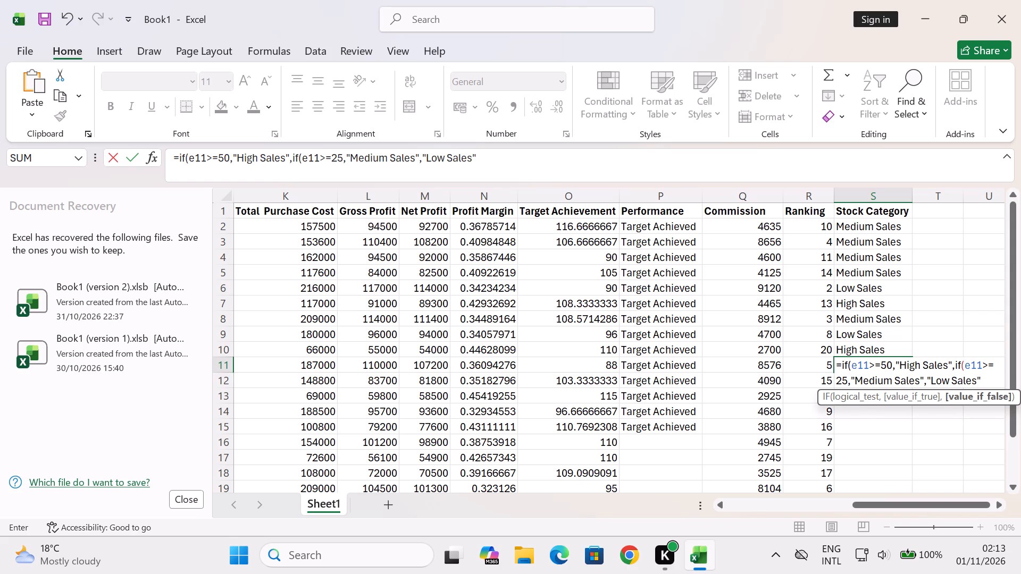
key(shift+parenright)
key(shift+parenright)
key(Return)
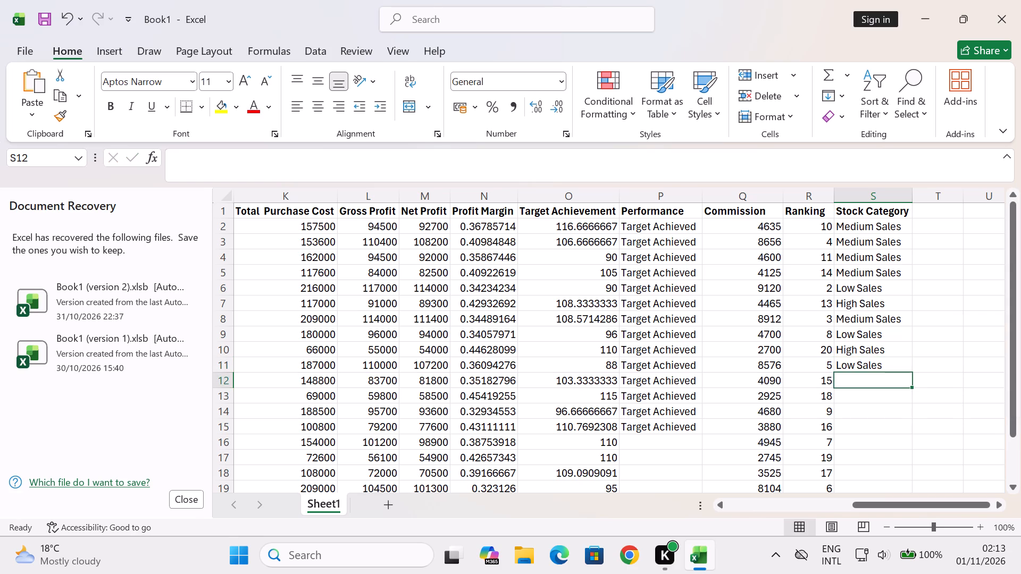
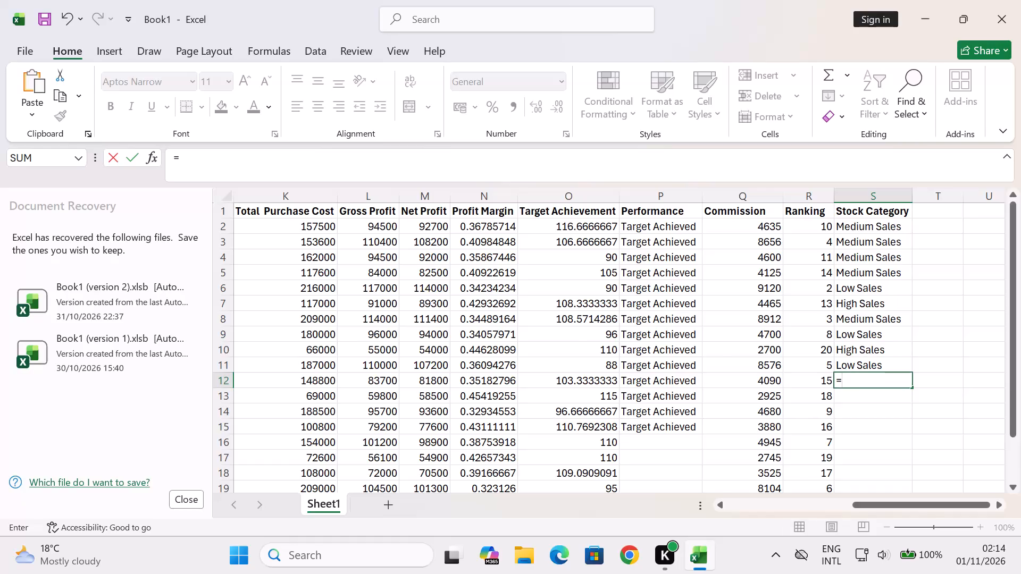
Begin the Stock Category formula in S12 with an IF function whose logical test starts as e12>=.
key(f)
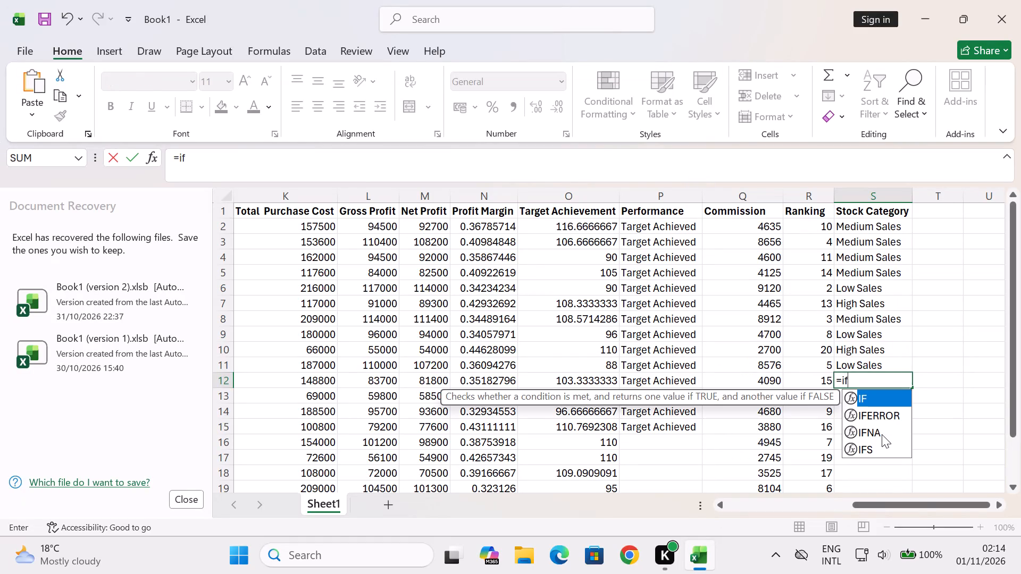
key(shift+parenleft)
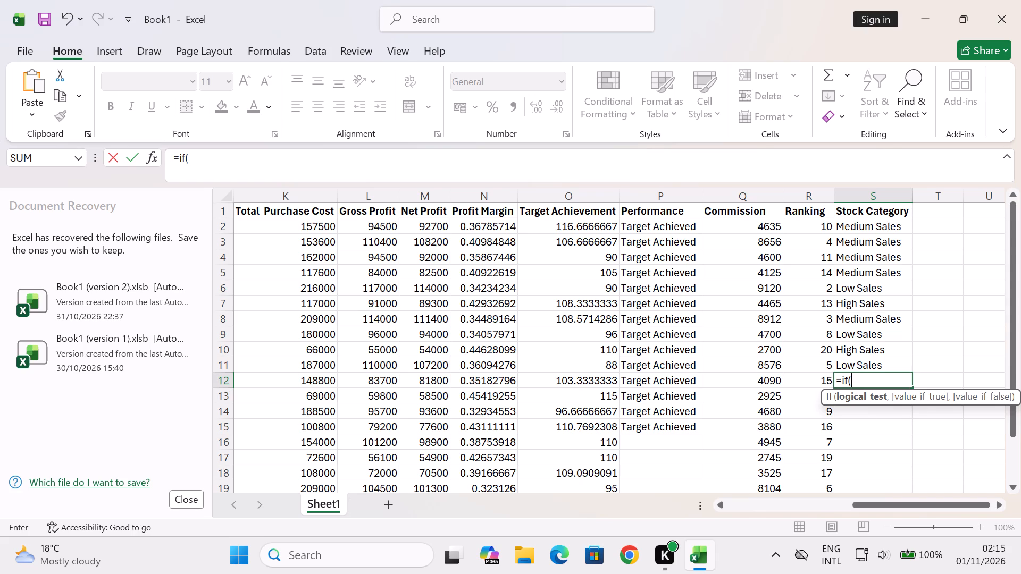
key(e)
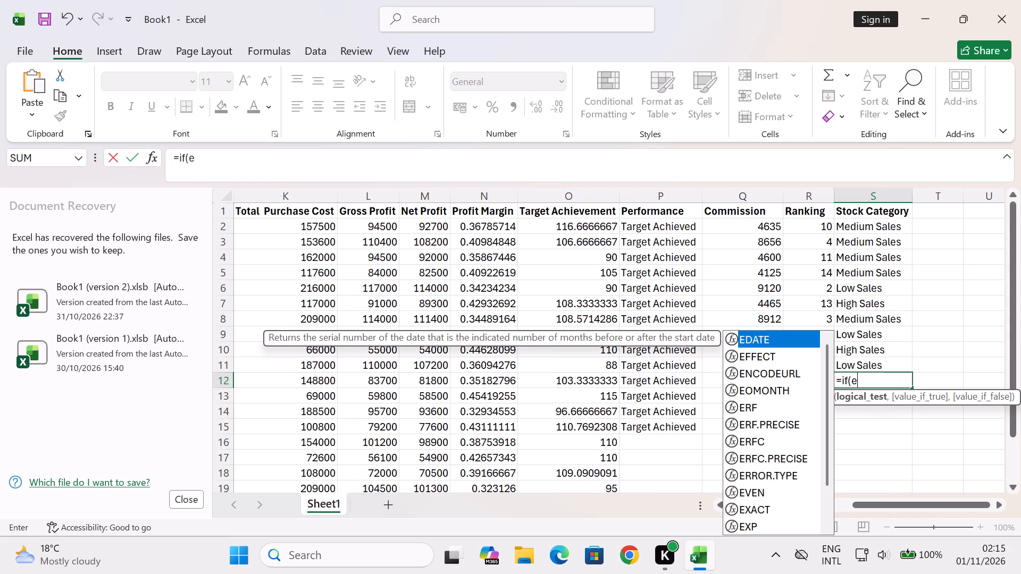
text(12)
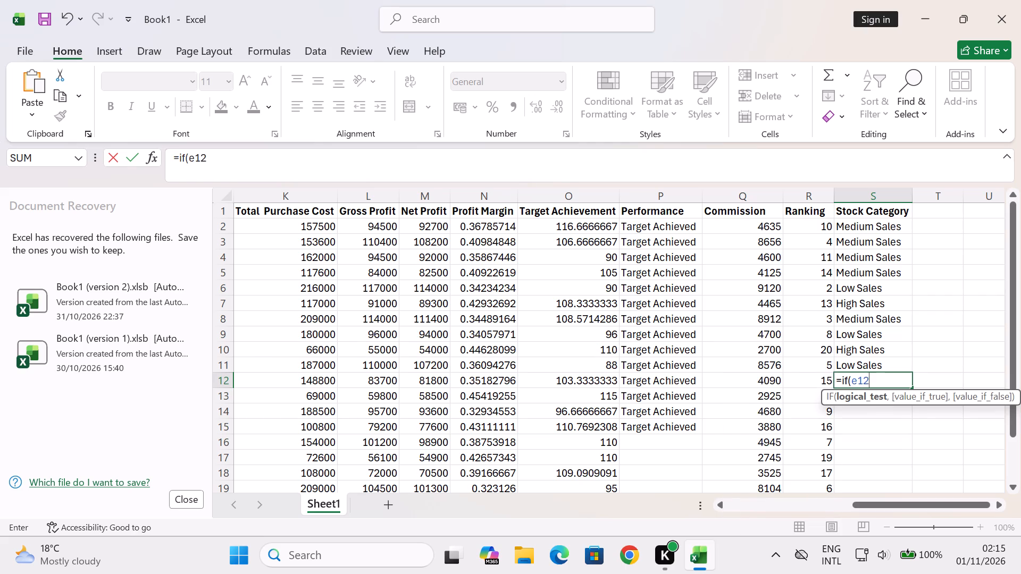
text(>=)
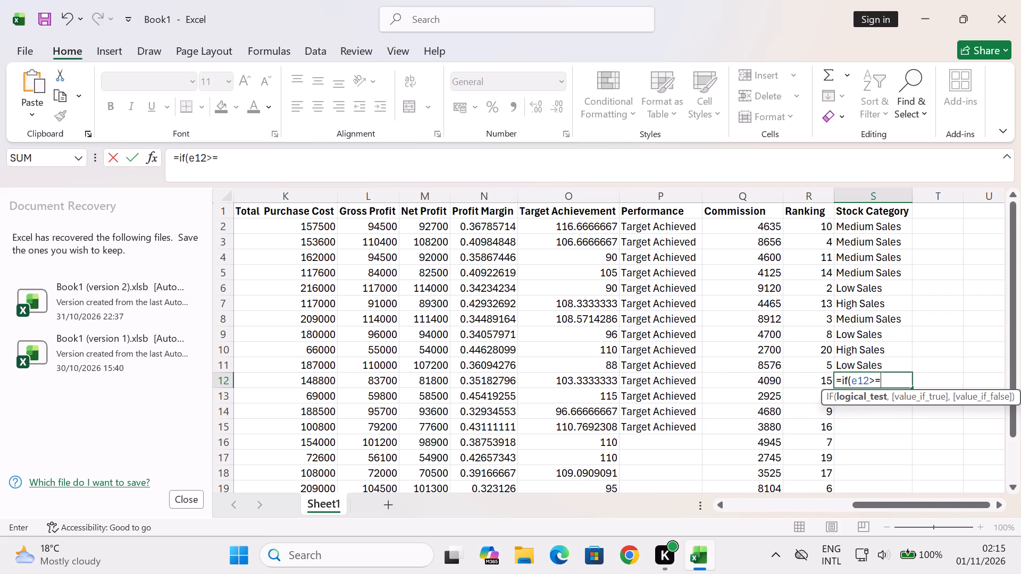
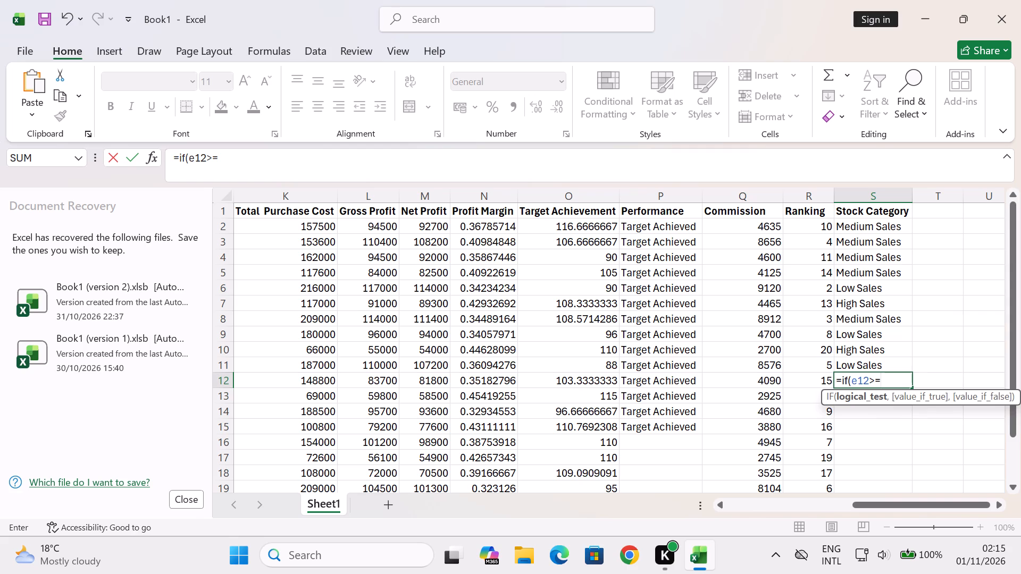
Complete the first logical test in S12's IF formula with 50 and return "High Sales" when it is true.
key(5)
key(0)
key(comma)
text("')
key(BackSpace)
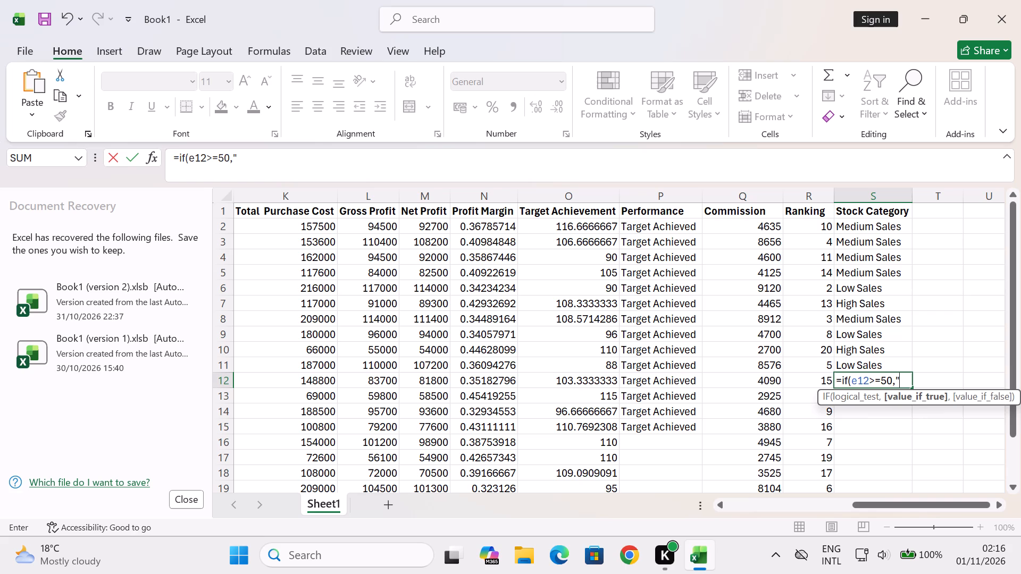
text(Hi)
text(gh)
key(space)
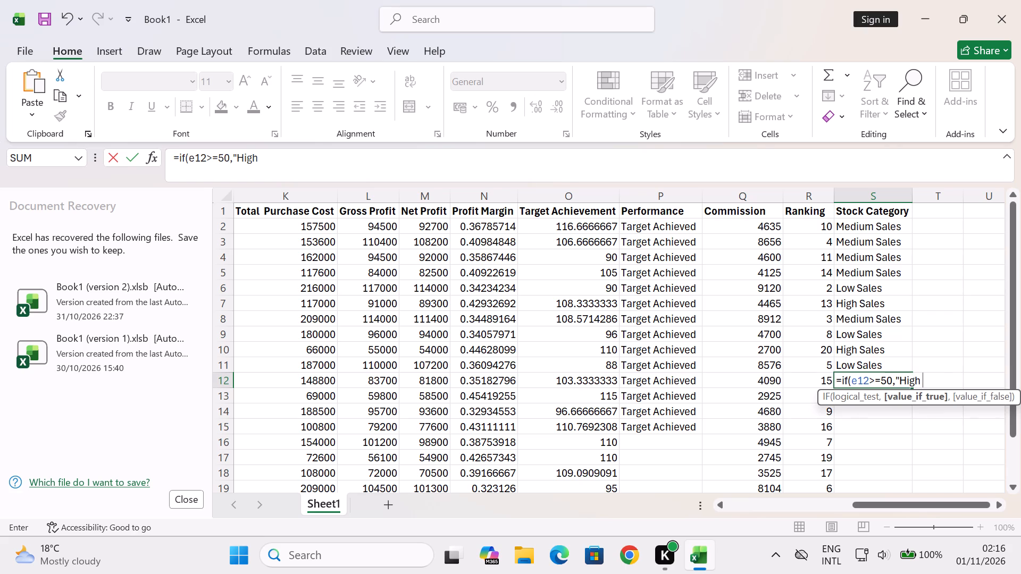
text(Sales)
text("')
key(BackSpace)
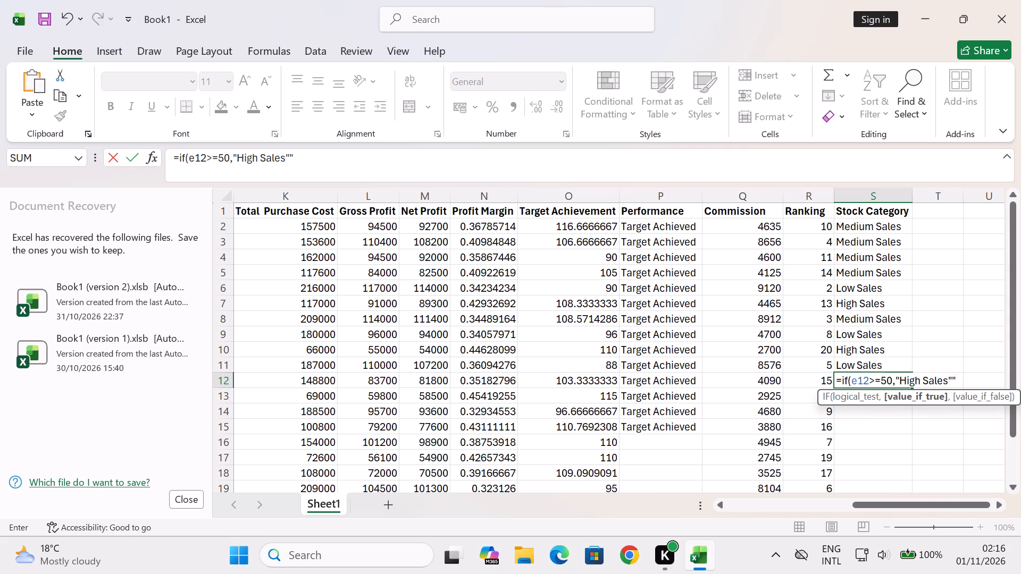
key(comma)
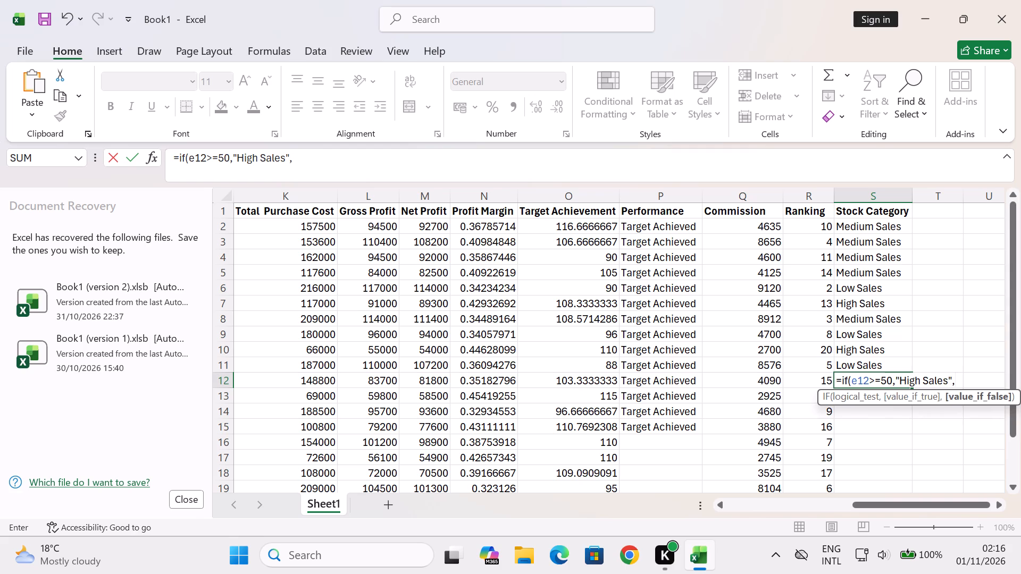
Nest a second IF in the S12 formula that tests e12>=25 and returns "Medium Sales" when true.
key(i)
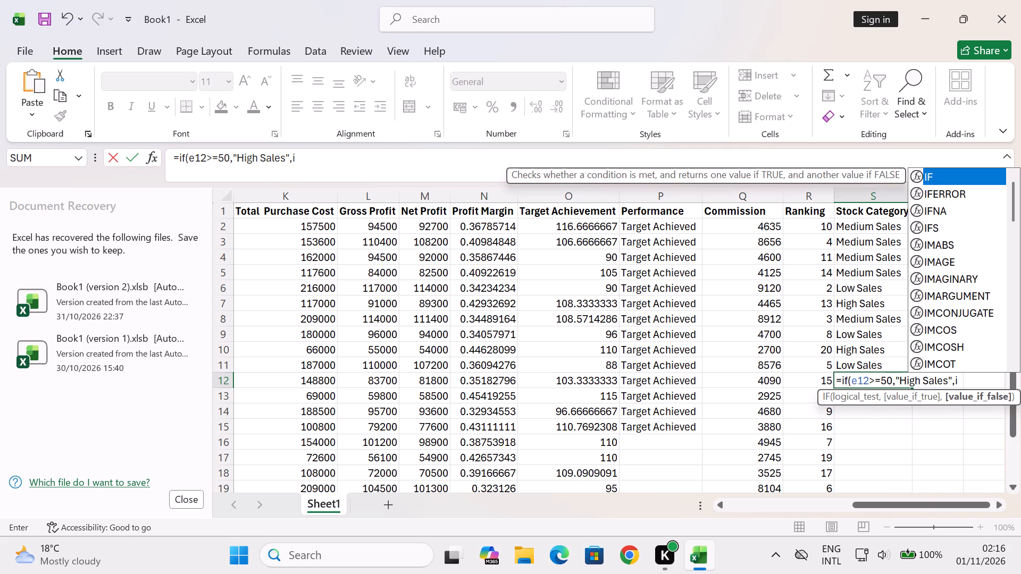
key(f)
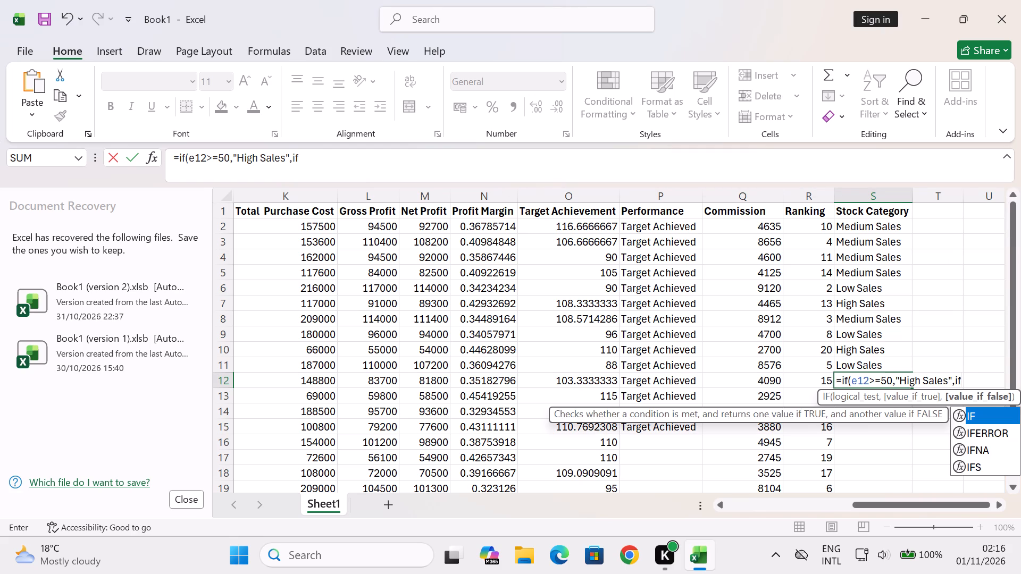
key(shift+parenleft)
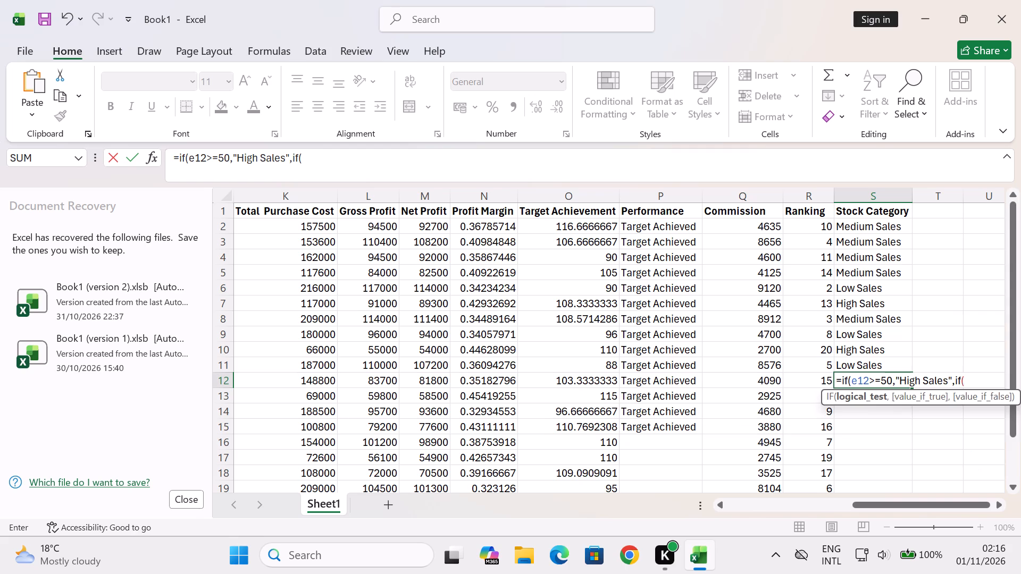
text(e12)
text(>=)
text(25)
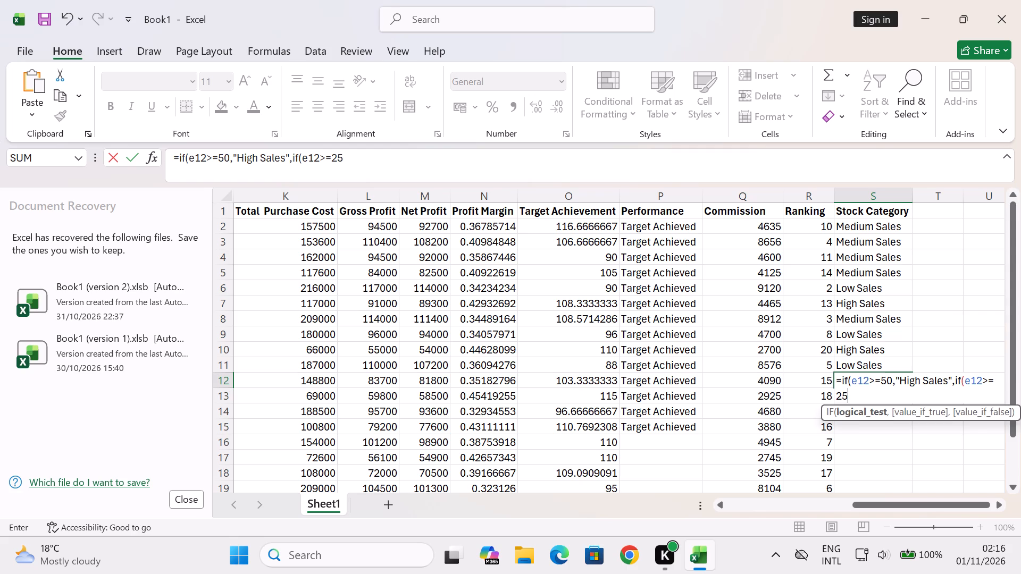
key(comma)
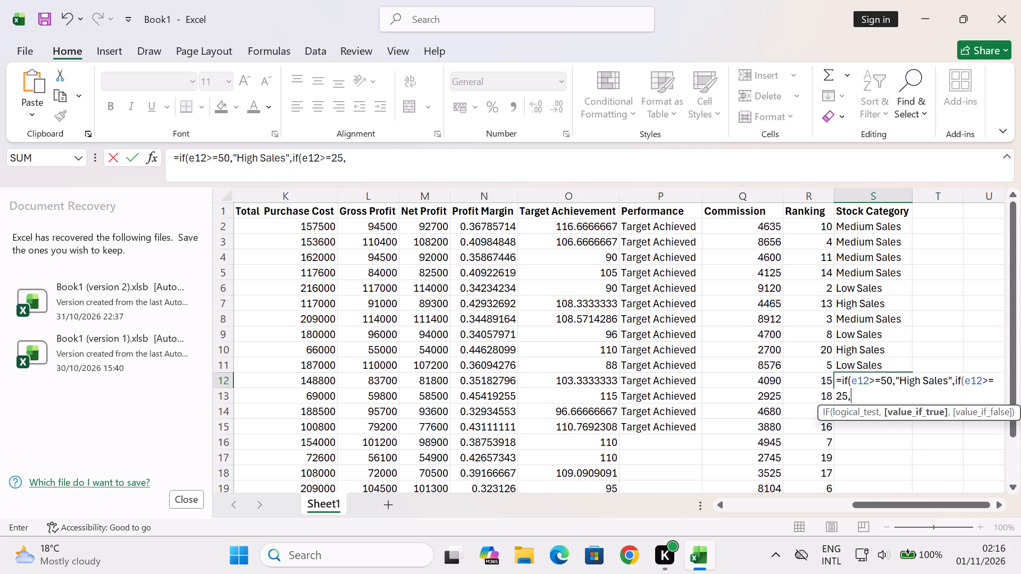
text("')
key(BackSpace)
key(shift+m)
text(ed)
text(ium)
key(space)
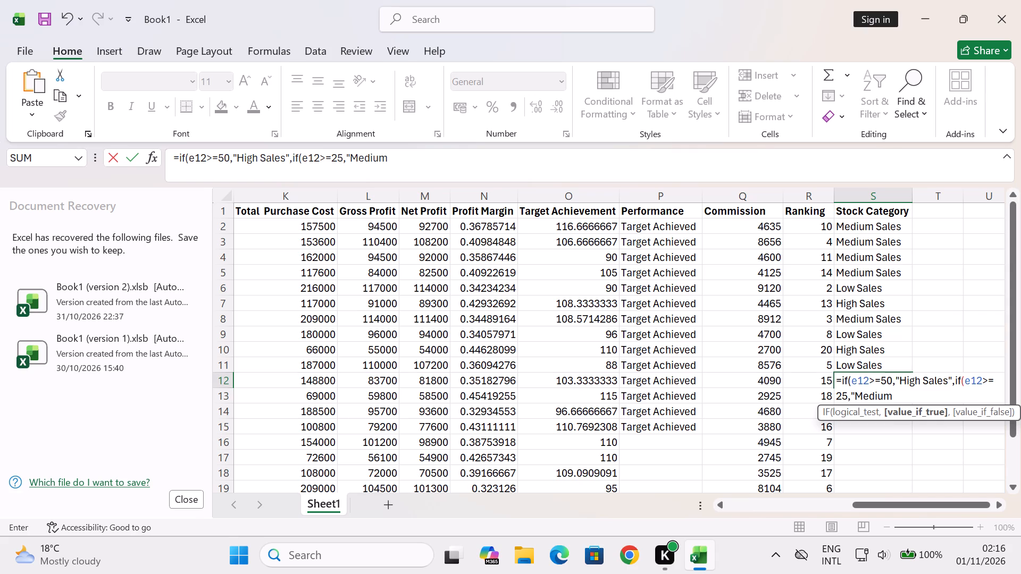
text(Sal)
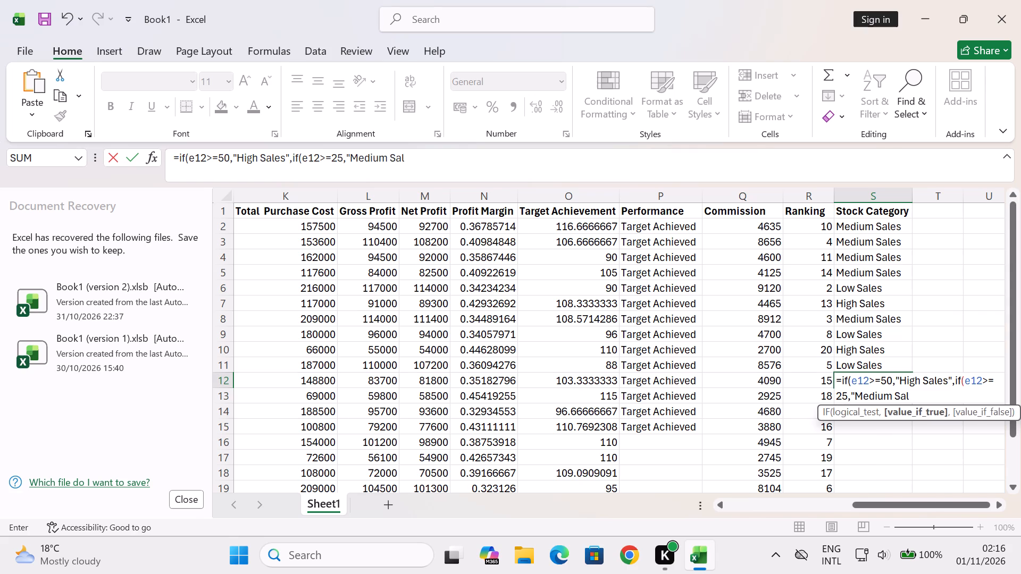
text(es)
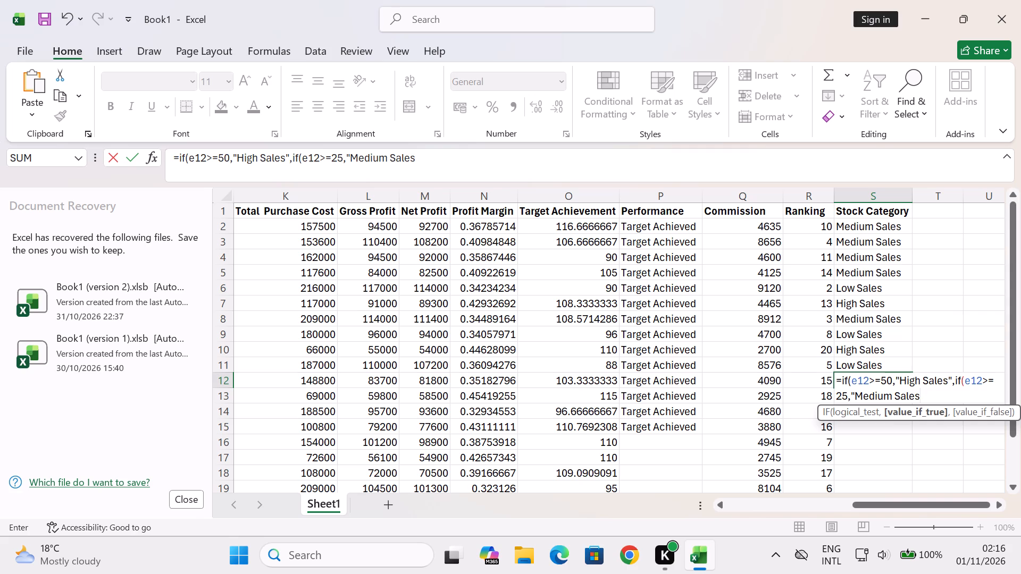
text("')
key(BackSpace)
Finish the S12 formula with "Low Sales" as the nested IF's false value, close both functions and enter it.
key(comma)
text("')
key(BackSpace)
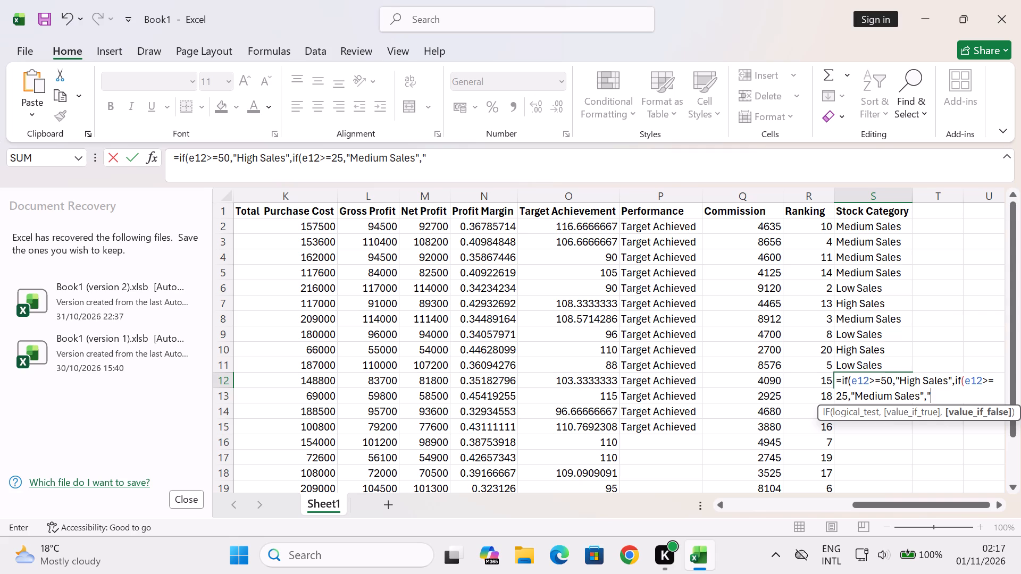
text(Low)
key(space)
text(Sales)
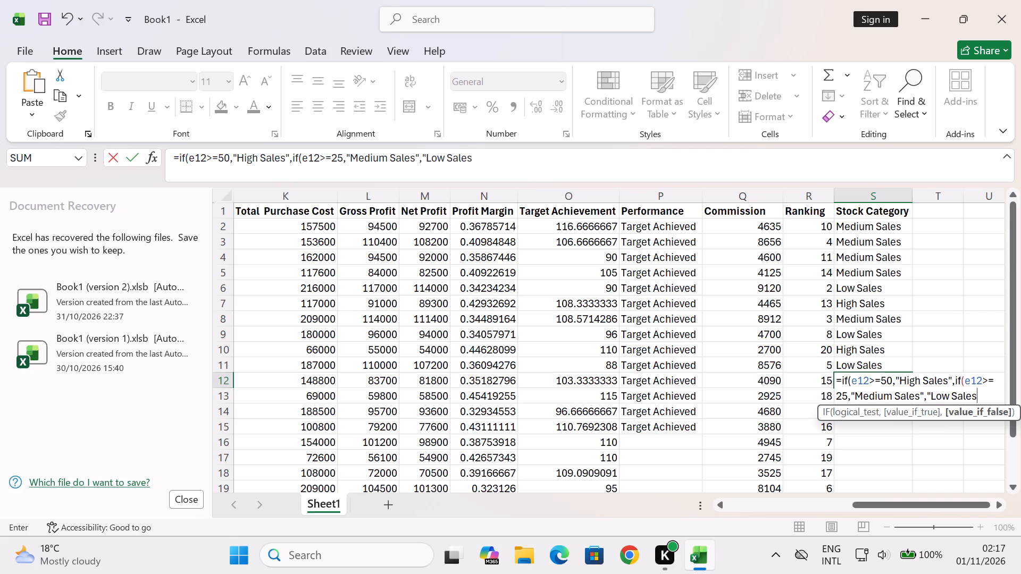
key(shift+quotedbl)
key(shift+apostrophe)
key(BackSpace)
key(shift+parenright)
key(shift+parenright)
key(Return)
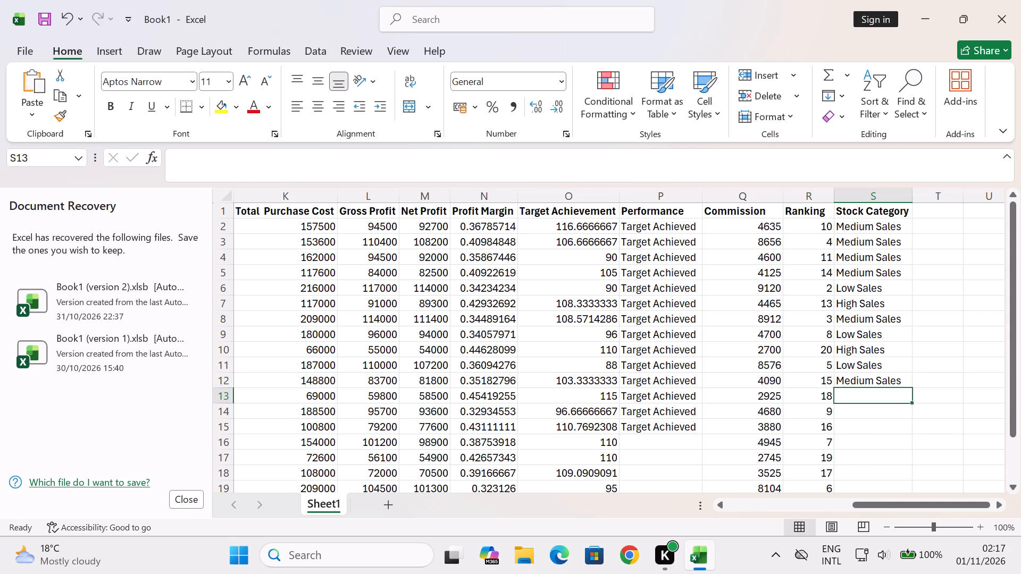
Begin the Stock Category formula in S13 with an IF function.
key(equal)
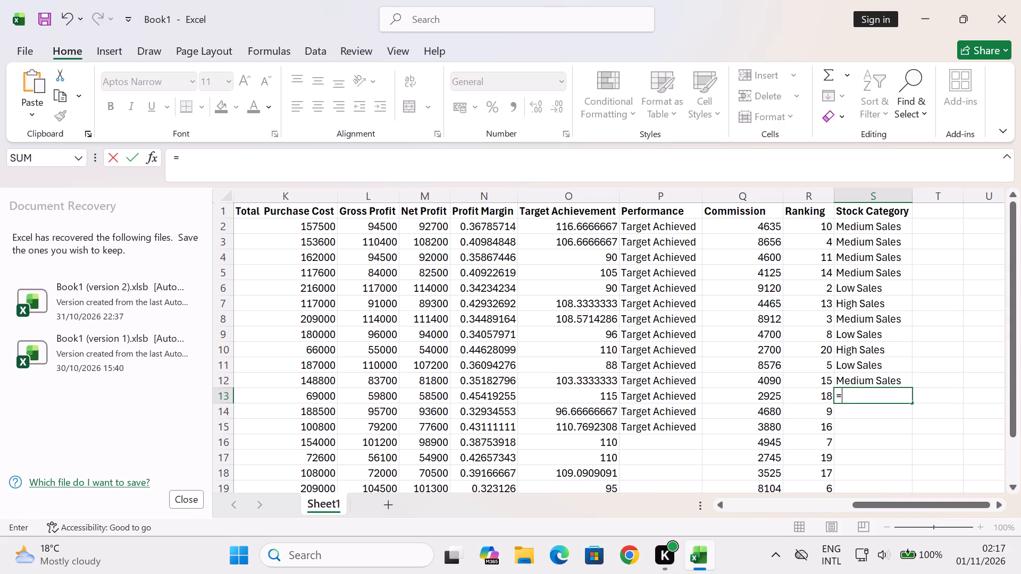
key(i)
key(f)
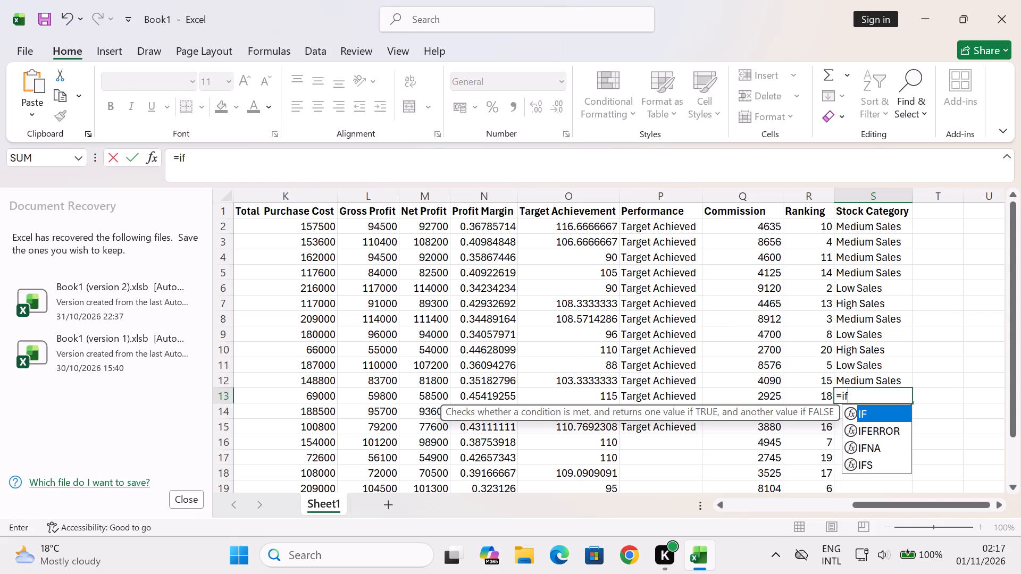
key(shift+parenleft)
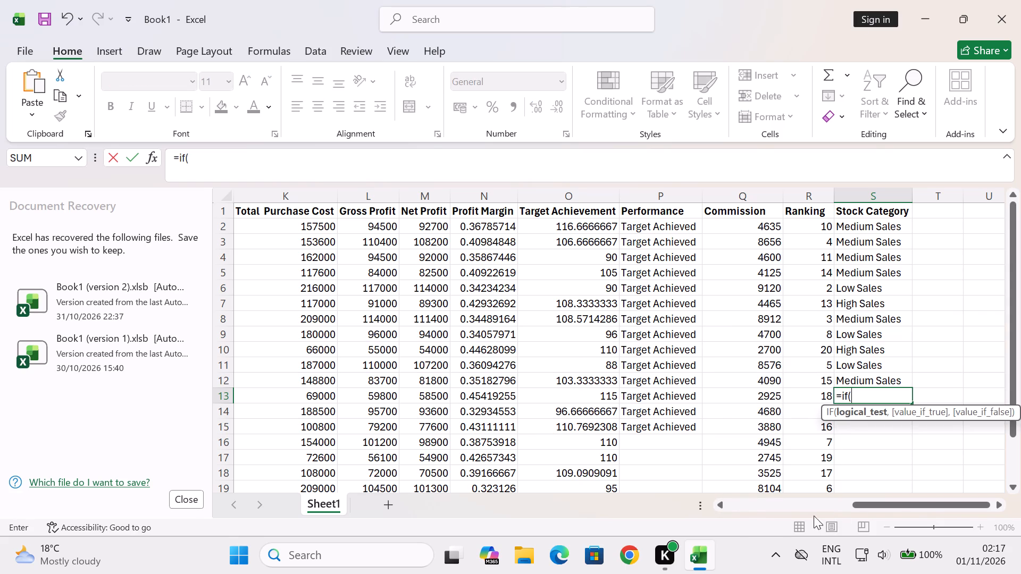
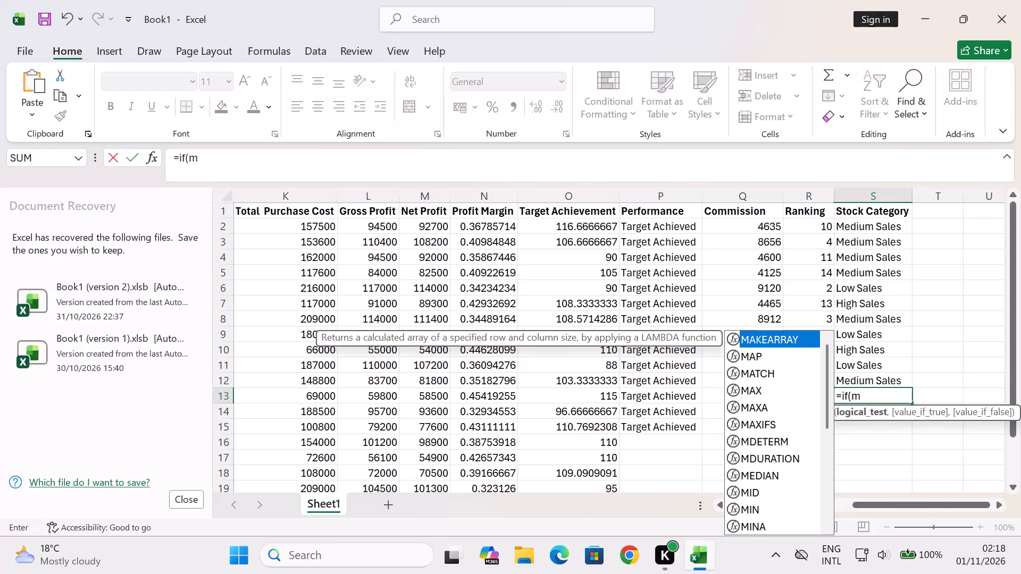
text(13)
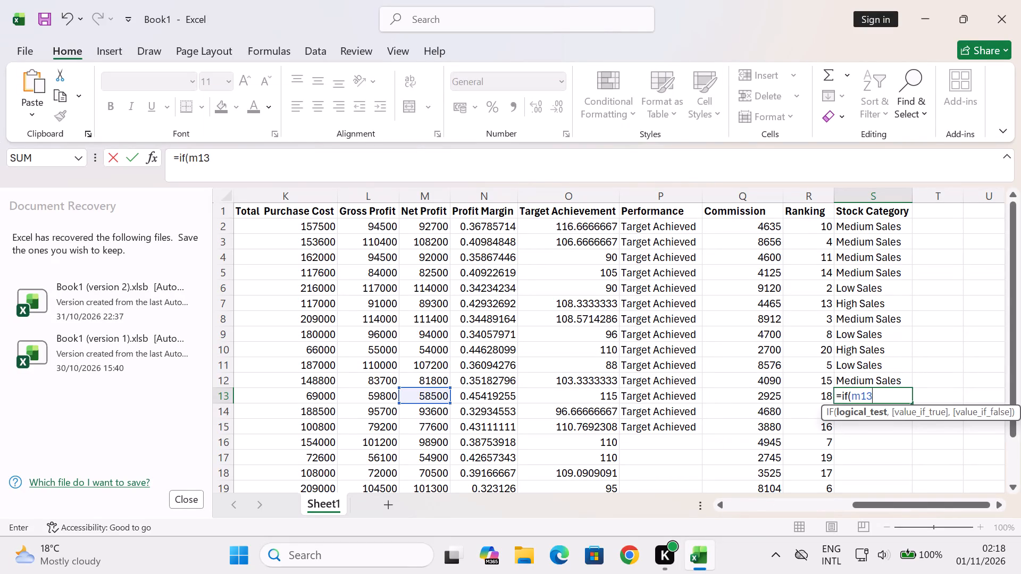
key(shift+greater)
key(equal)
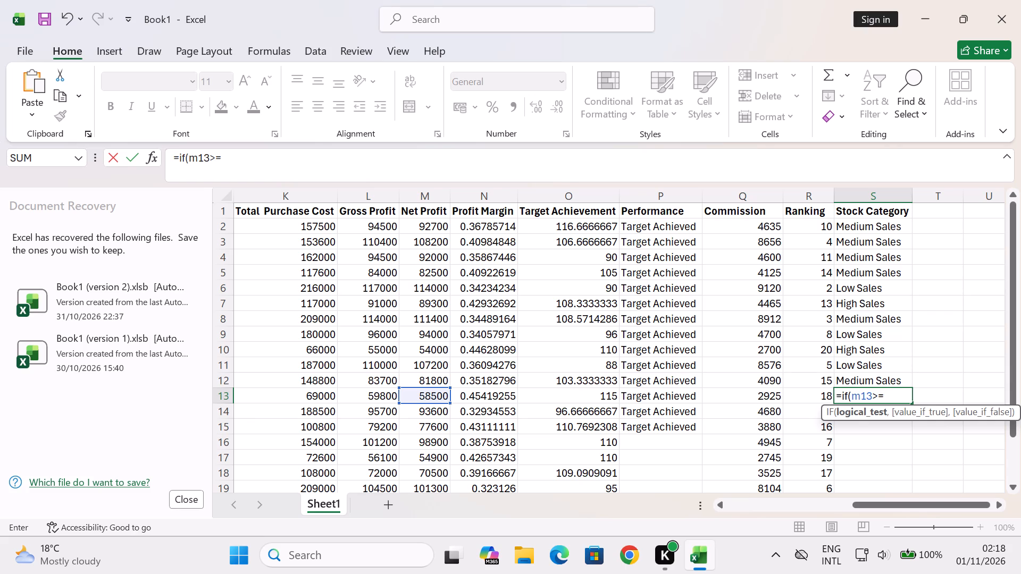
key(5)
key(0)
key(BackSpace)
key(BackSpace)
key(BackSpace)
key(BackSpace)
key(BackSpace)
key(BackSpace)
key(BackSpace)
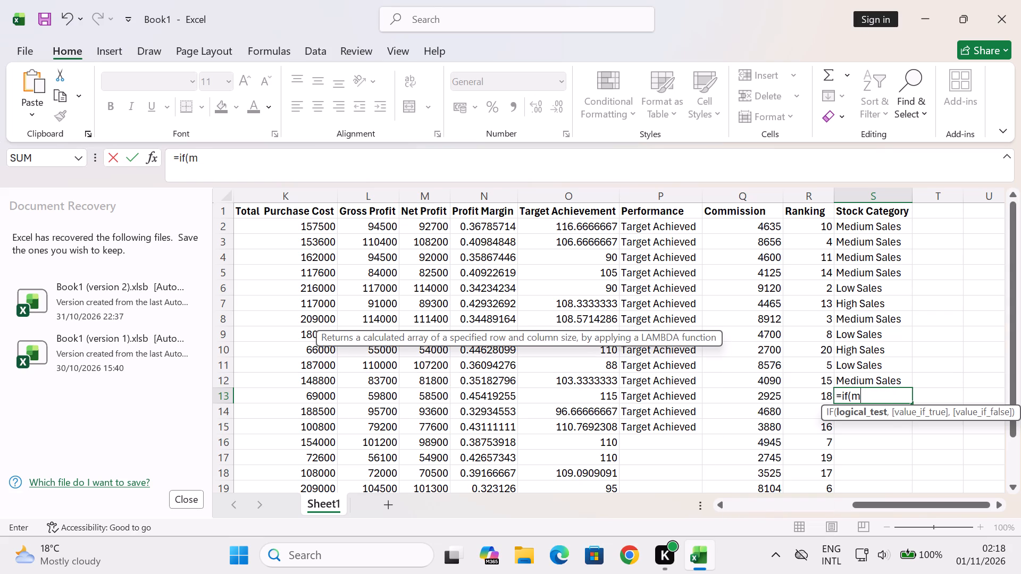
Set the S13 IF formula's logical test to e13>=50 and return "High Sales" when it is true.
text(e13)
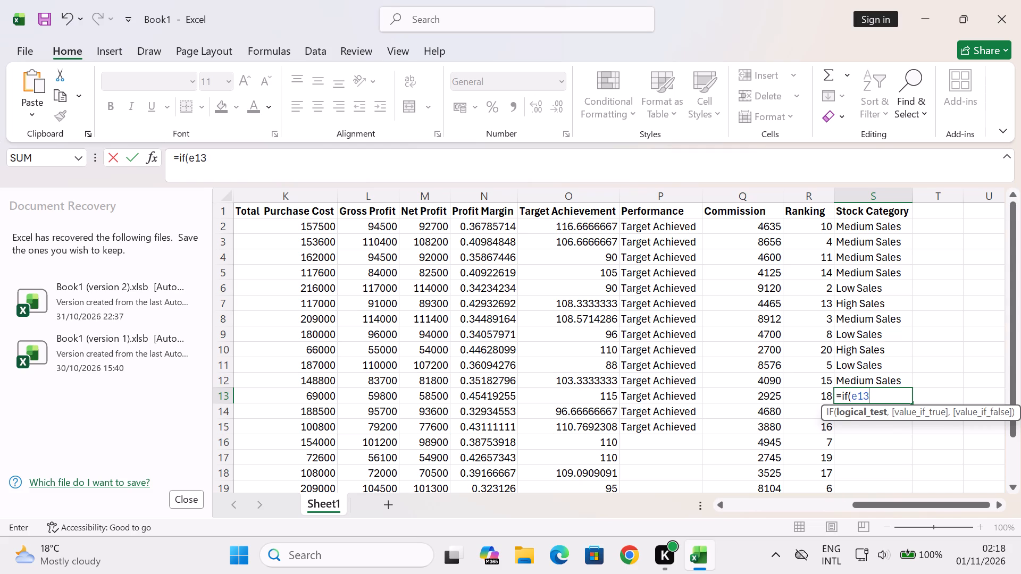
key(shift+greater)
key(equal)
text(50)
key(comma)
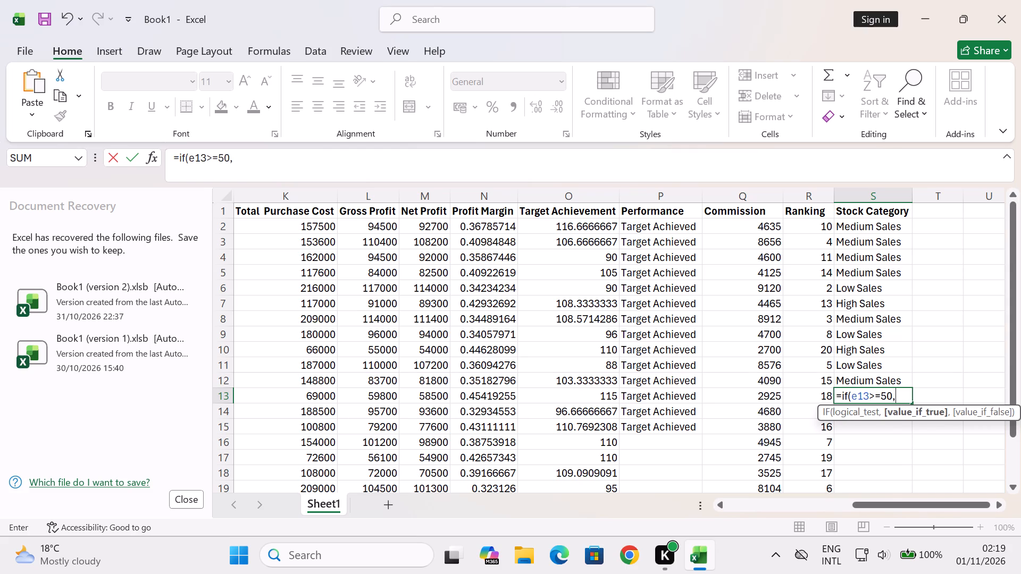
text("')
key(BackSpace)
text(Hi)
text(gh)
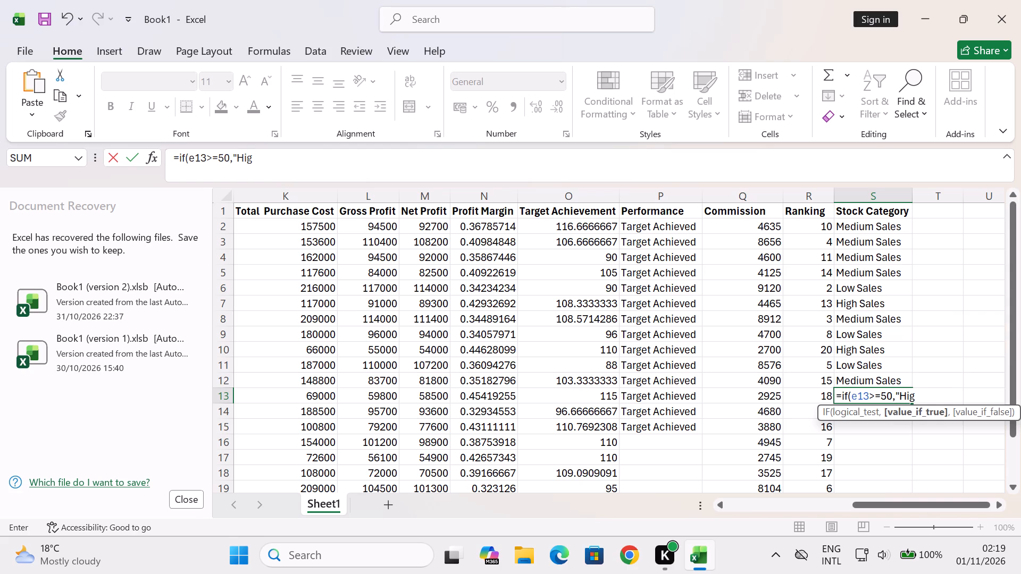
key(space)
text(Sales)
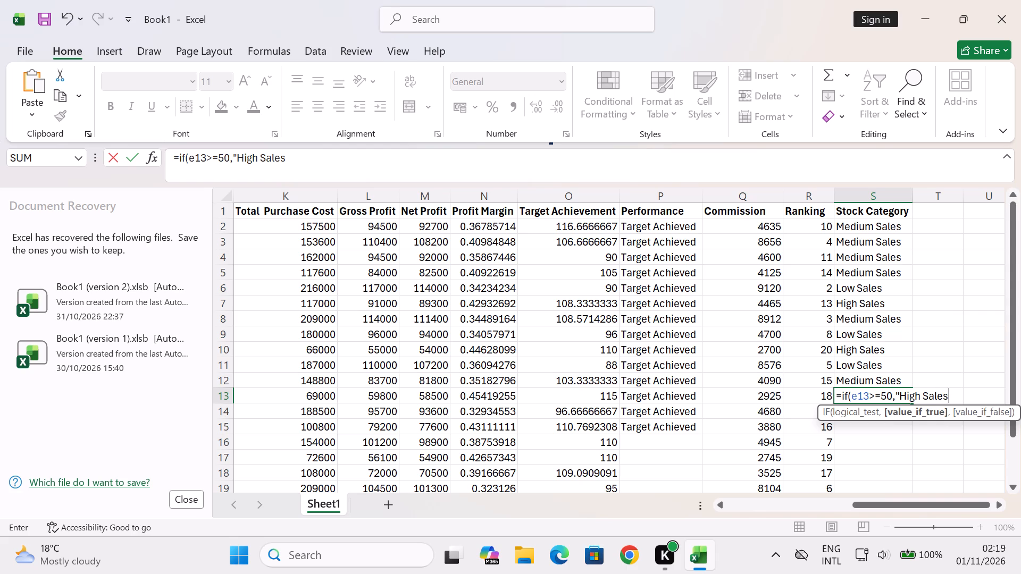
text("')
key(BackSpace)
Nest a second IF in the S13 formula that tests e13>=25z and returns "Medium Sales" when true.
key(comma)
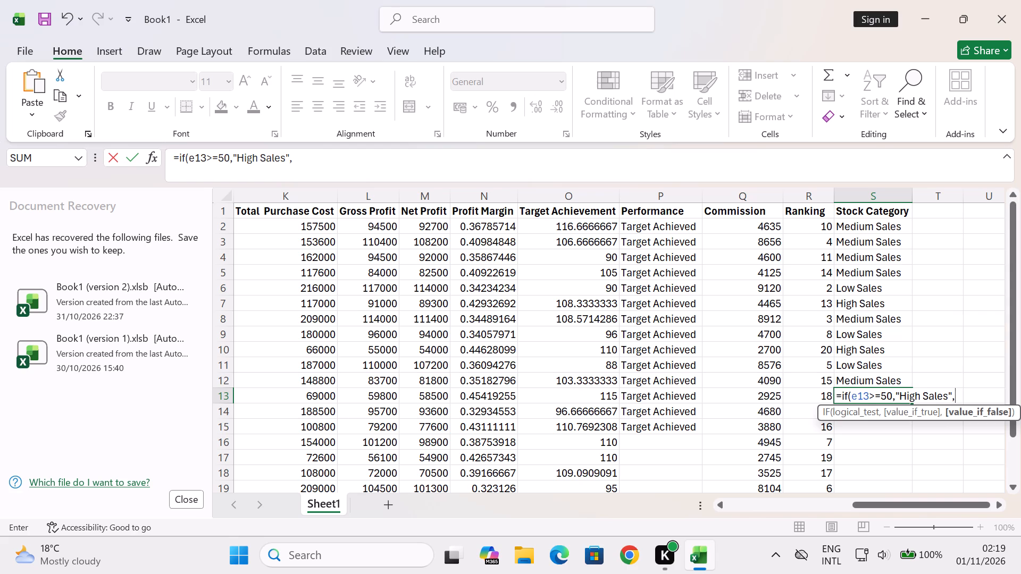
key(i)
key(f)
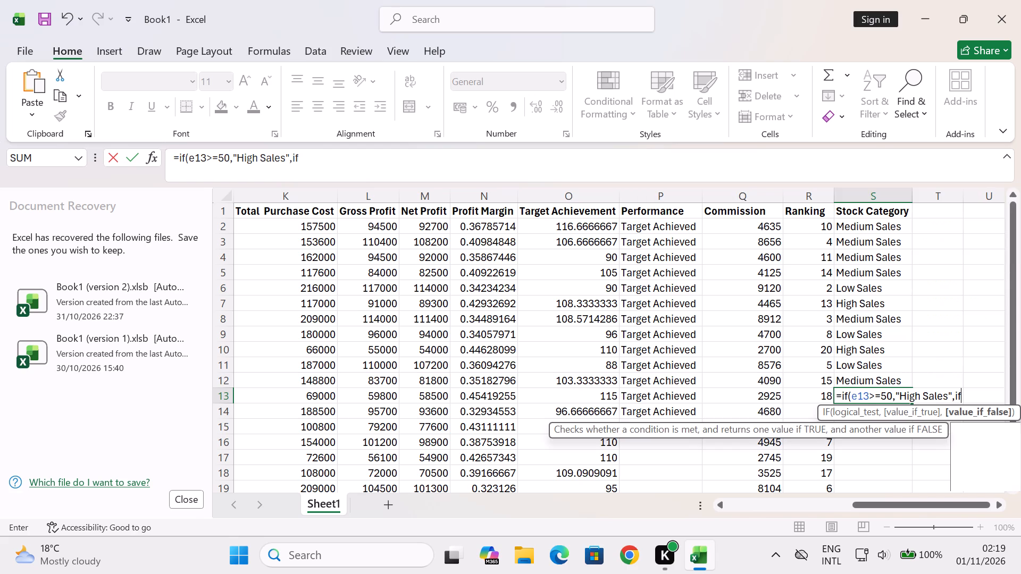
key(shift+parenleft)
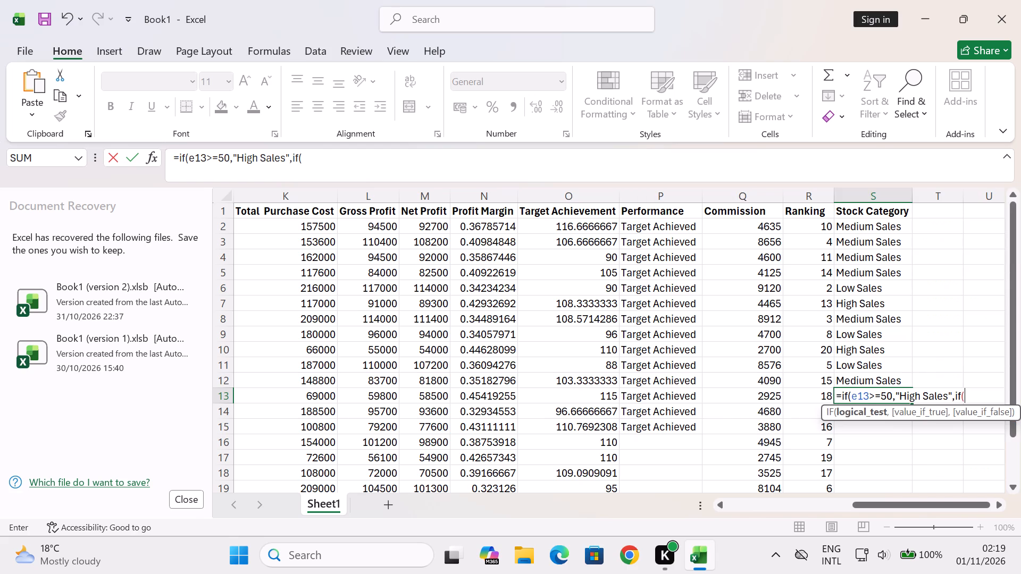
key(e)
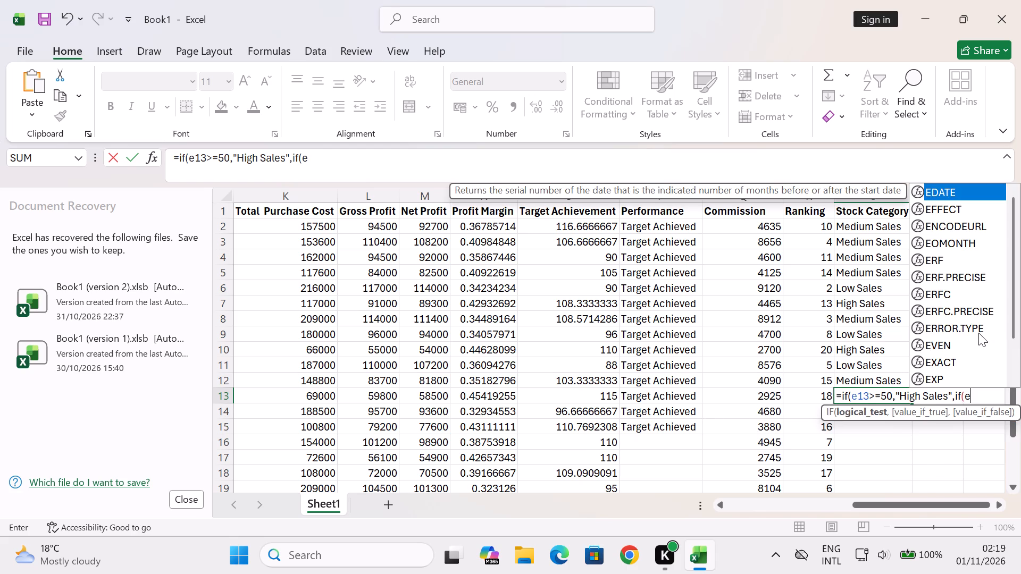
key(1)
key(3)
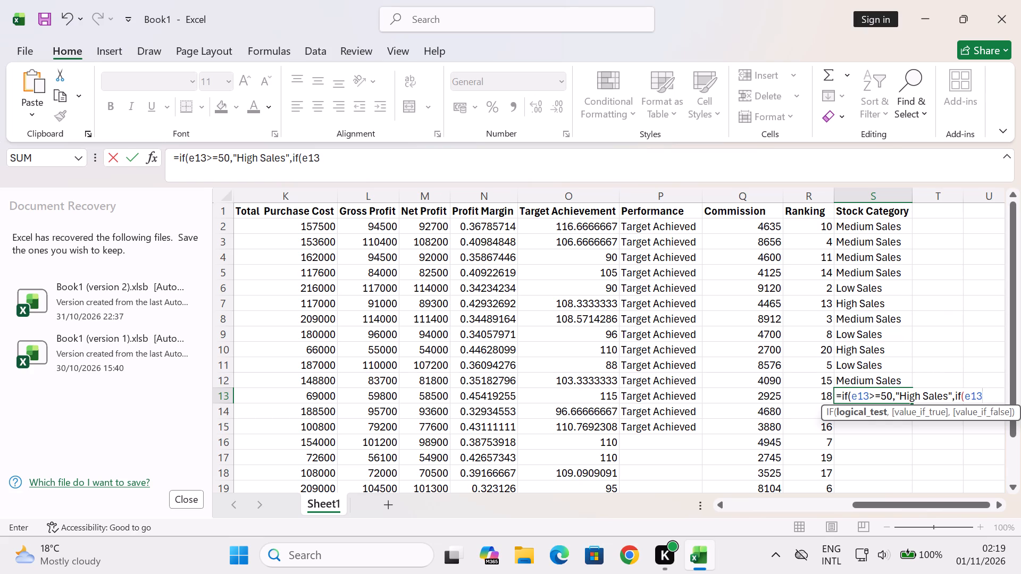
text(>=)
text(25)
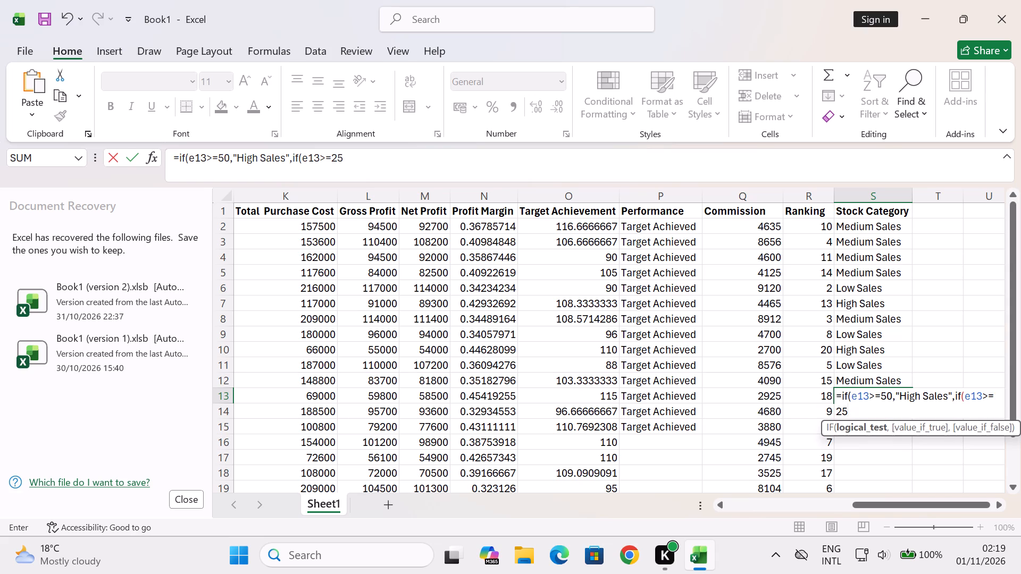
text(z,)
text("')
key(BackSpace)
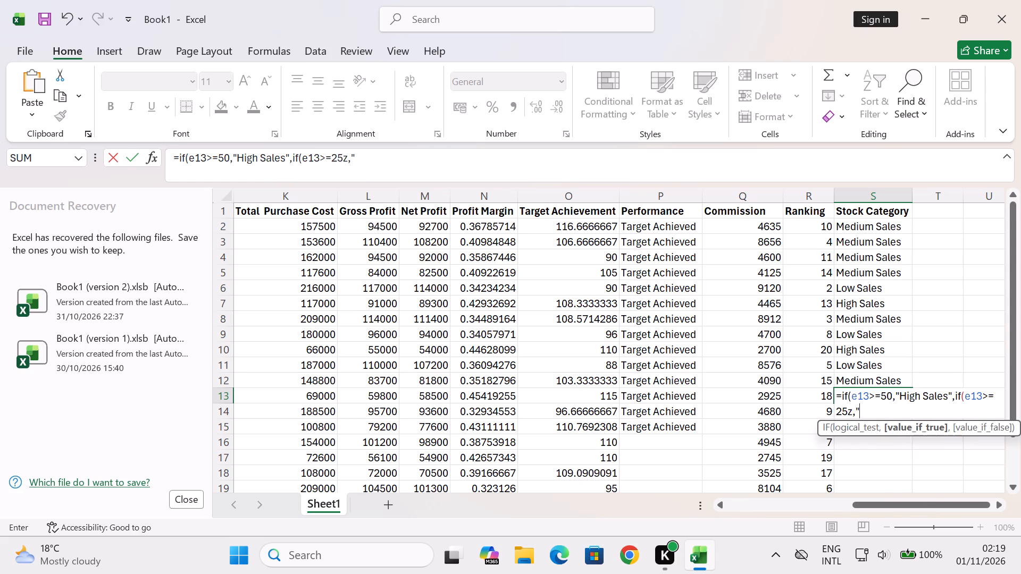
text(Medium)
key(space)
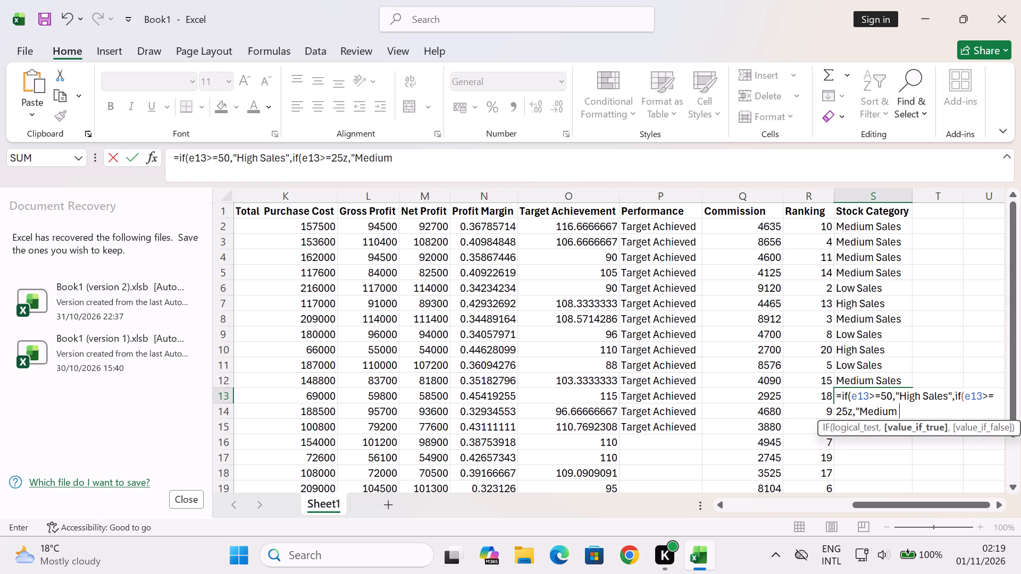
text(Sales)
text("')
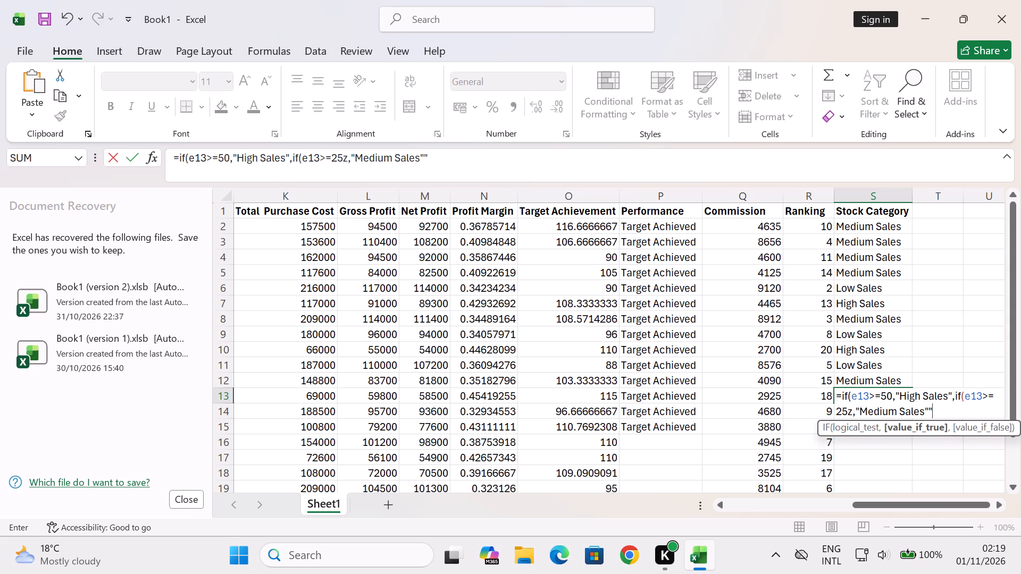
key(BackSpace)
Finish the S13 formula with "Low Sales" as the nested false value, close both functions, enter it and accept the suggested correction to e13>=z25.
key(comma)
text("')
key(BackSpace)
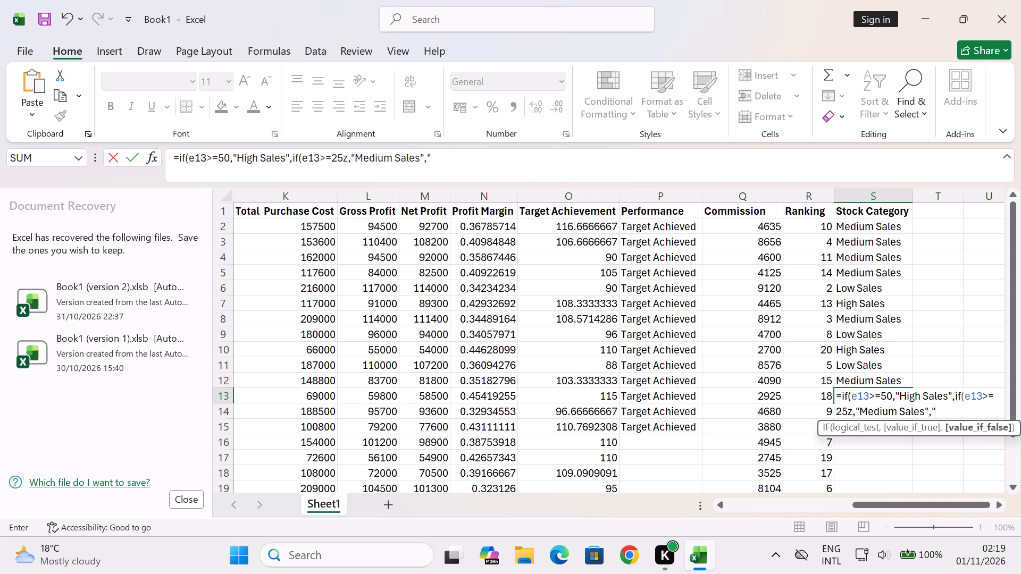
text(Lo)
text(w)
key(space)
text(Sales)
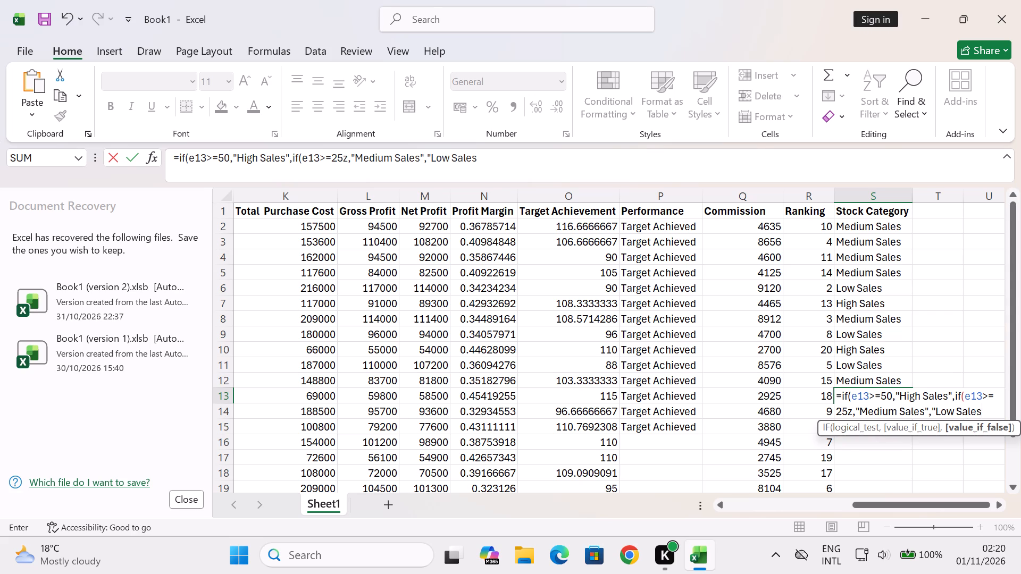
key(shift+quotedbl)
key(shift+apostrophe)
key(BackSpace)
key(shift+parenright)
key(shift+parenright)
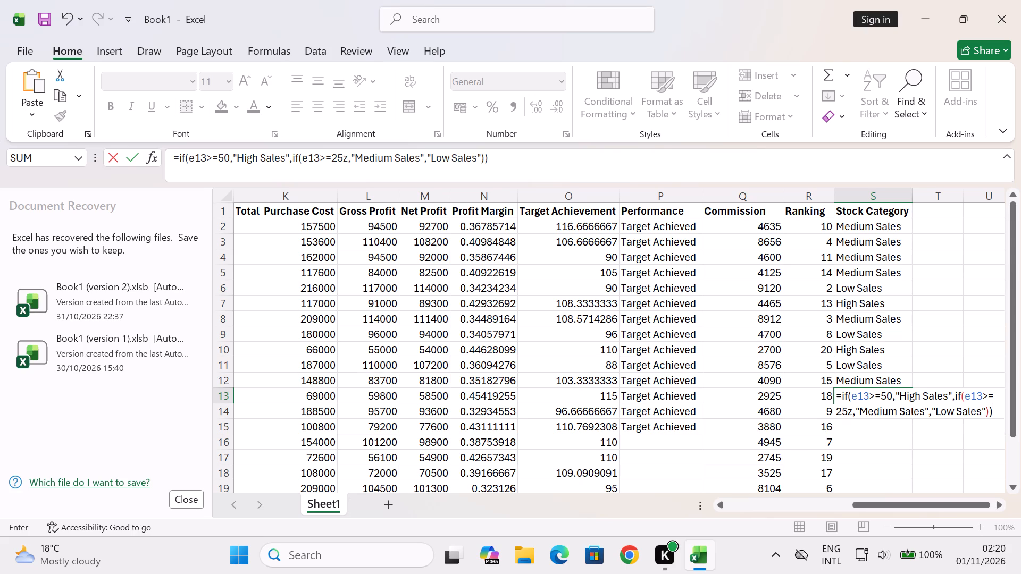
key(Return)
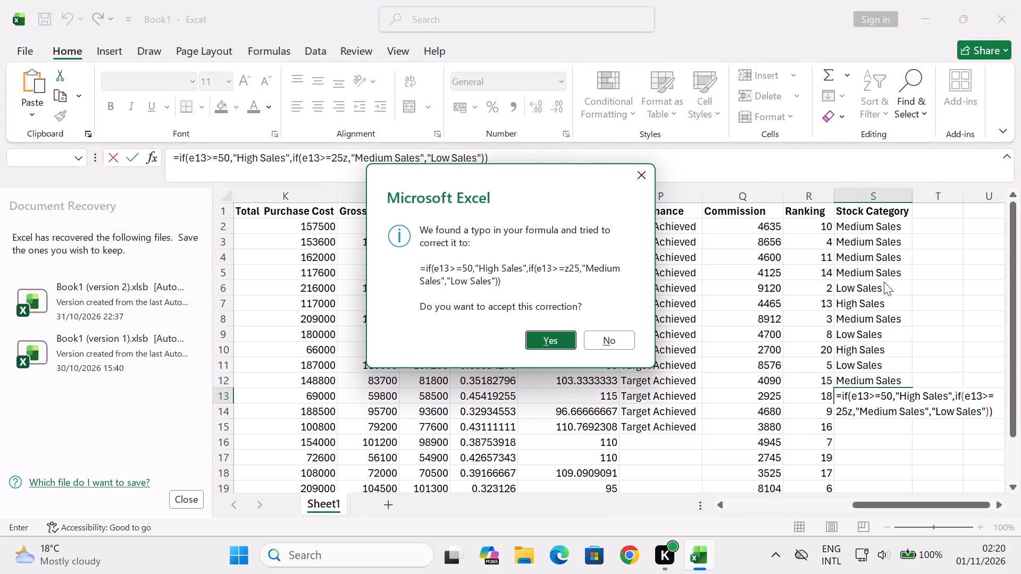
click(565, 340)
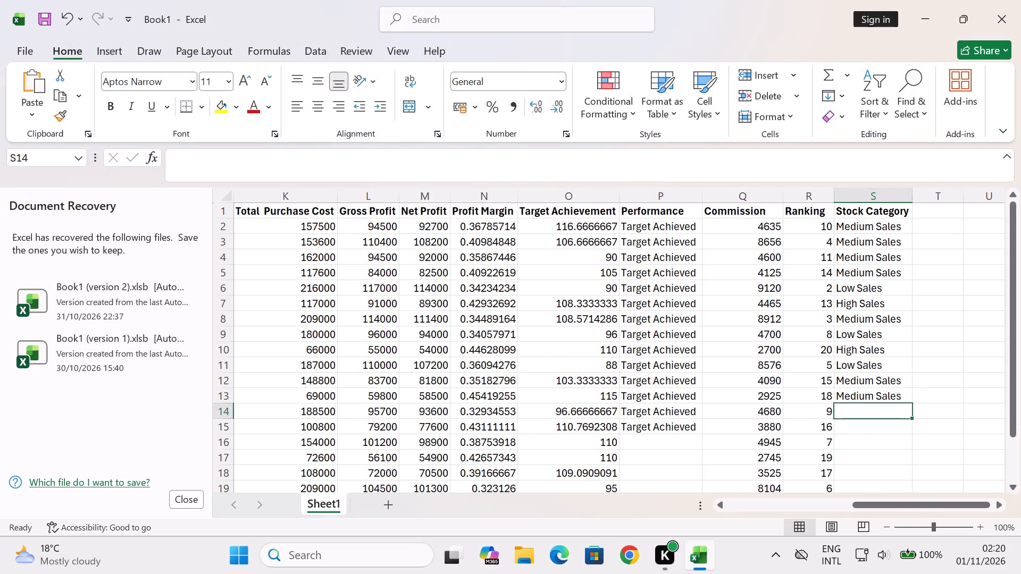
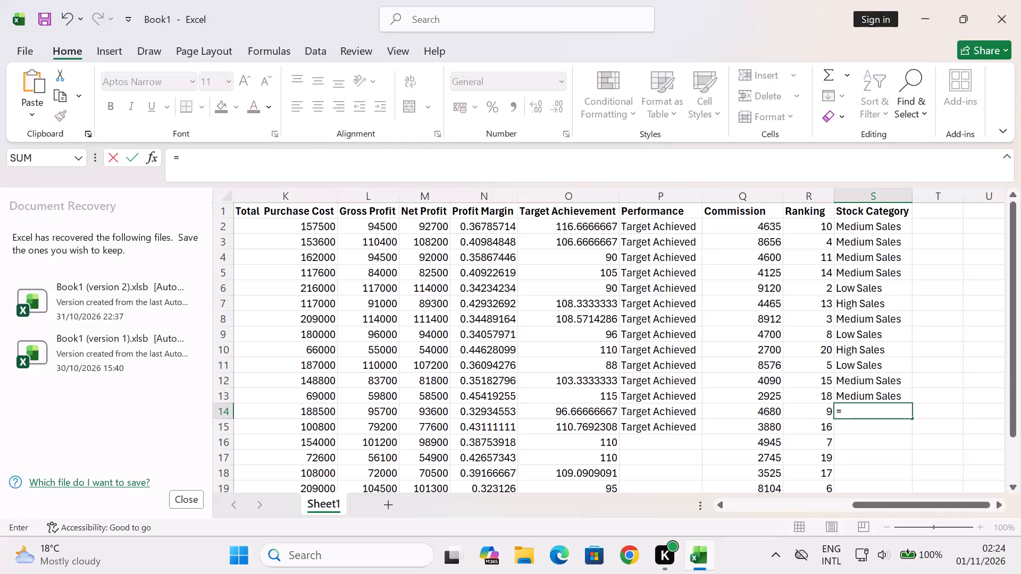
Start the S14 IF formula with the logical test e14>=50, returning "High Sales" when it is true.
text(if)
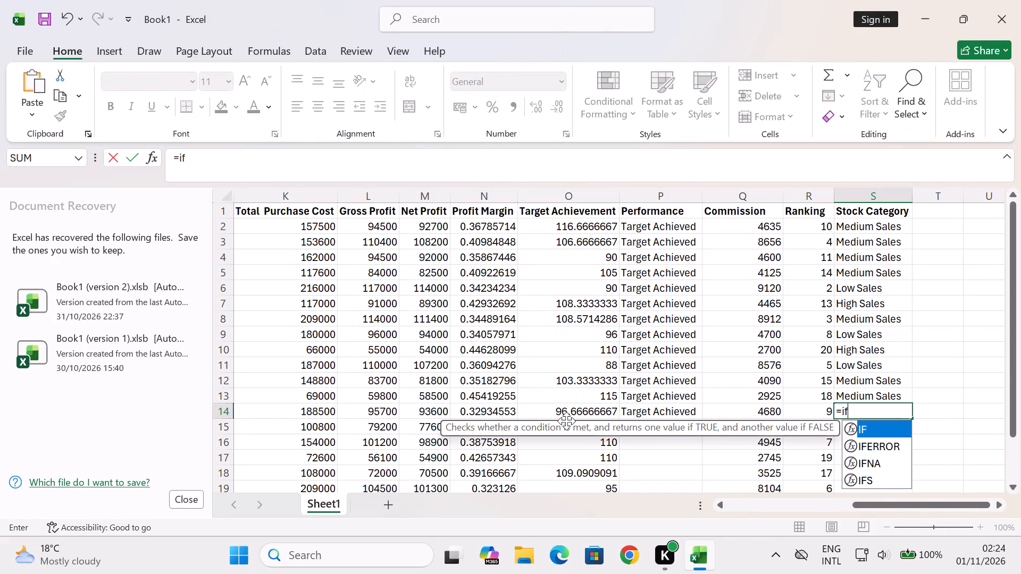
key(shift+parenleft)
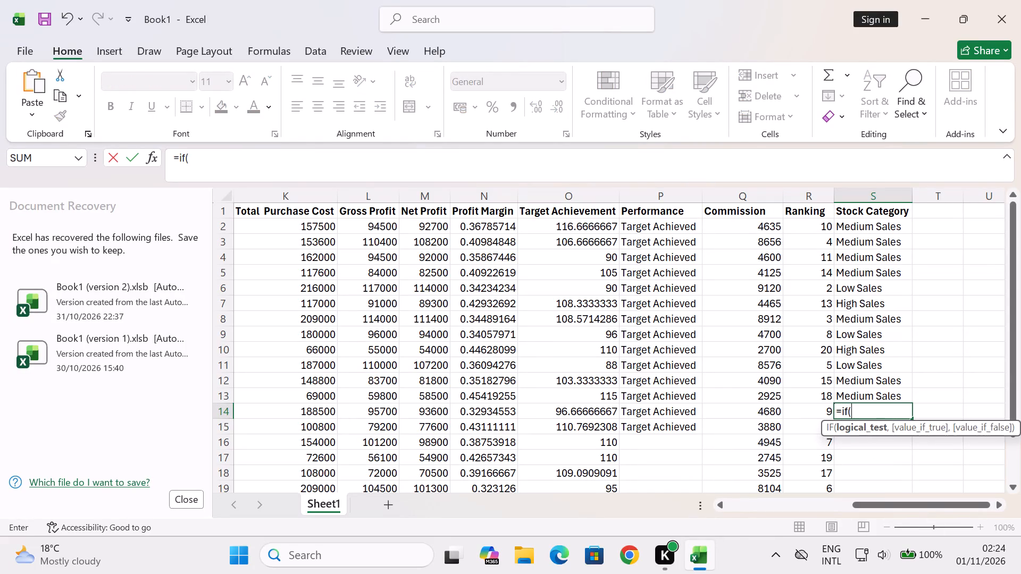
text(e14)
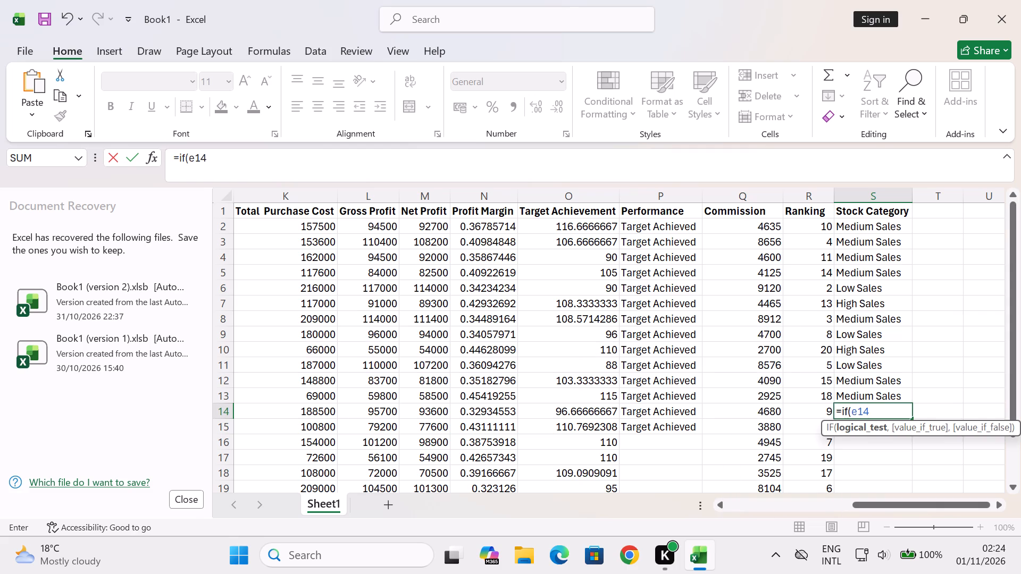
key(shift+greater)
key(equal)
text(50)
key(comma)
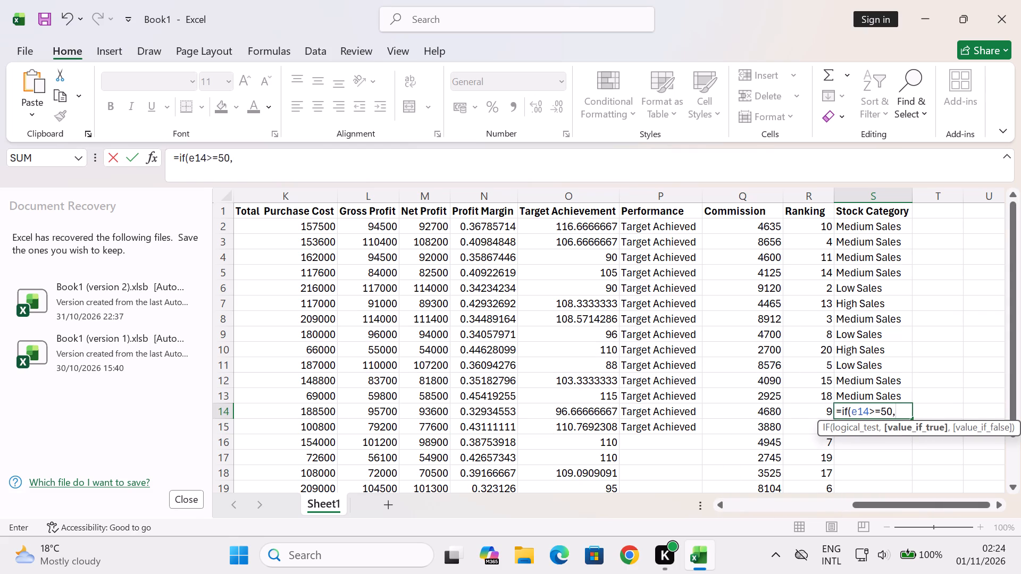
text("')
key(BackSpace)
text(Hi)
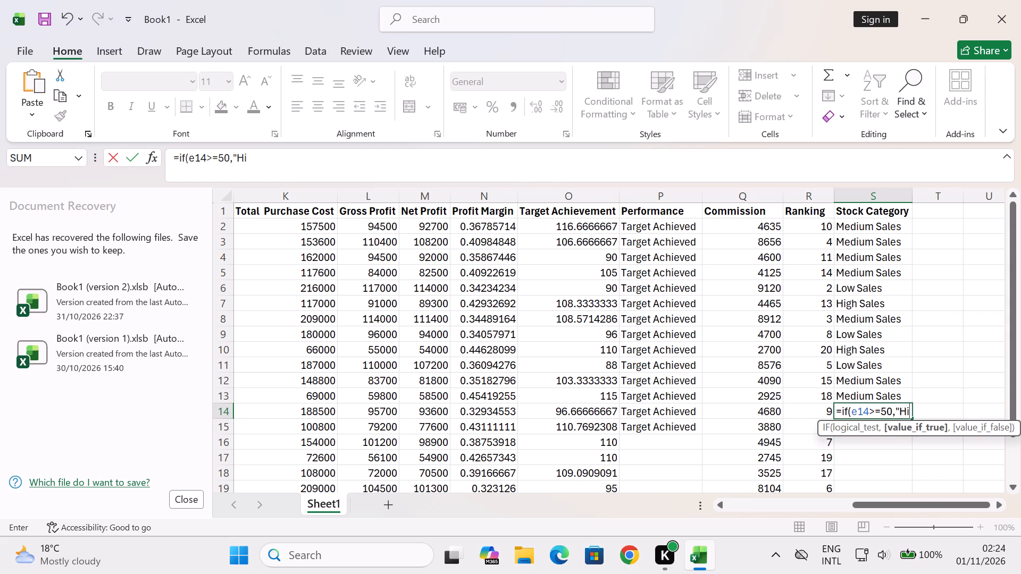
text(gh)
key(space)
text(Sales)
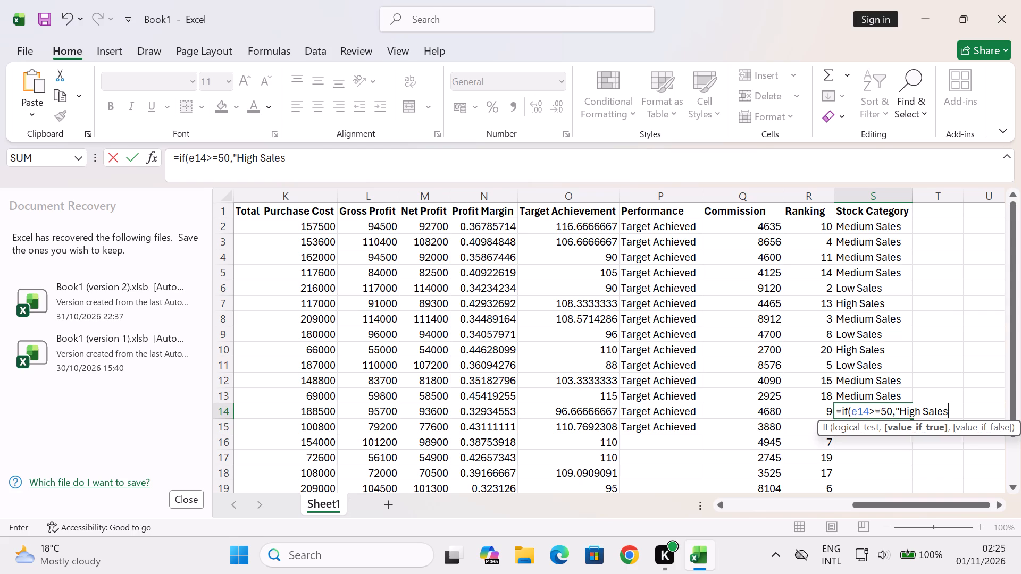
text("')
key(BackSpace)
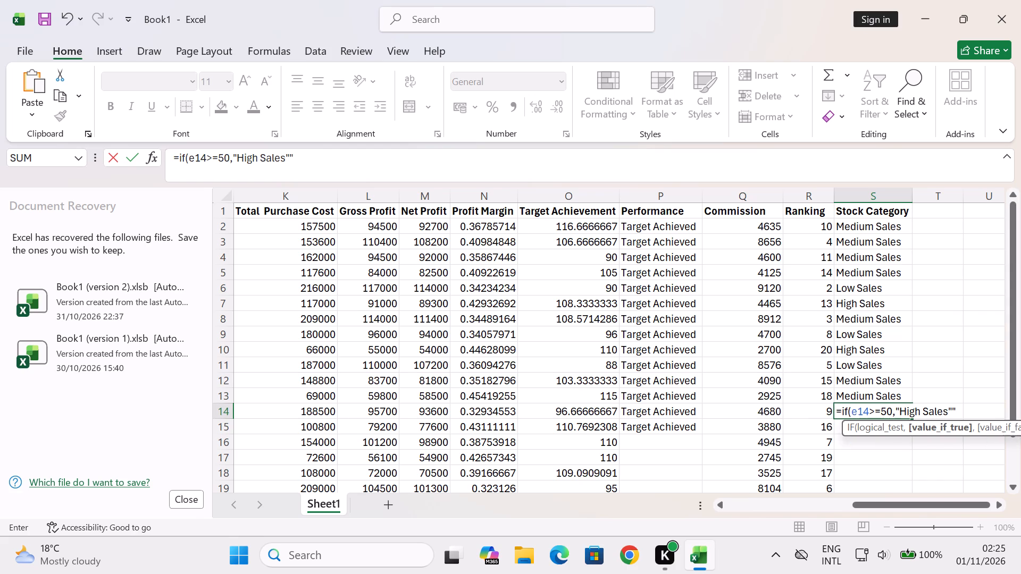
key(comma)
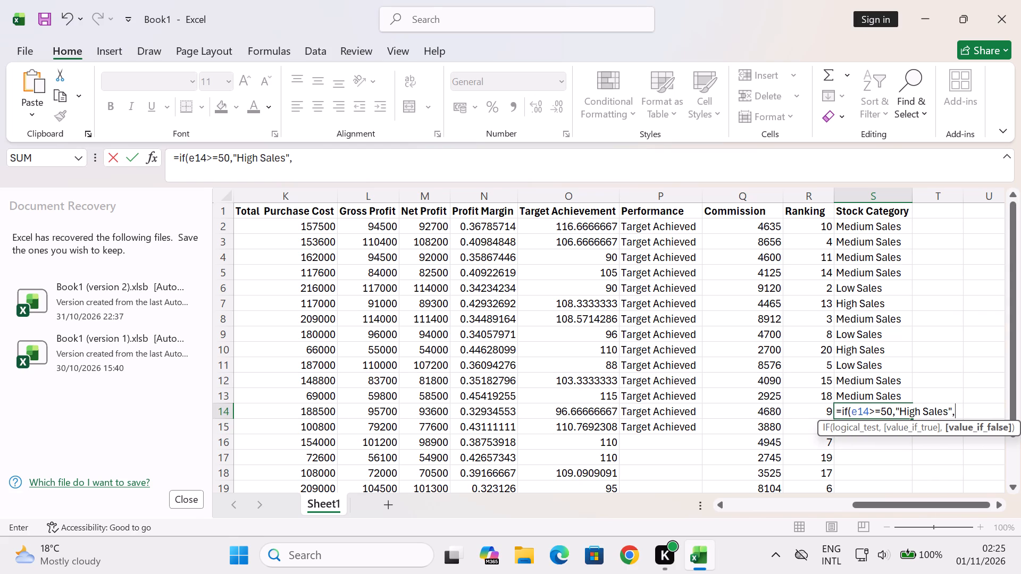
Nest a second IF in the S14 formula that tests e14>=25 and returns "Medium Sales" when true.
key(i)
key(f)
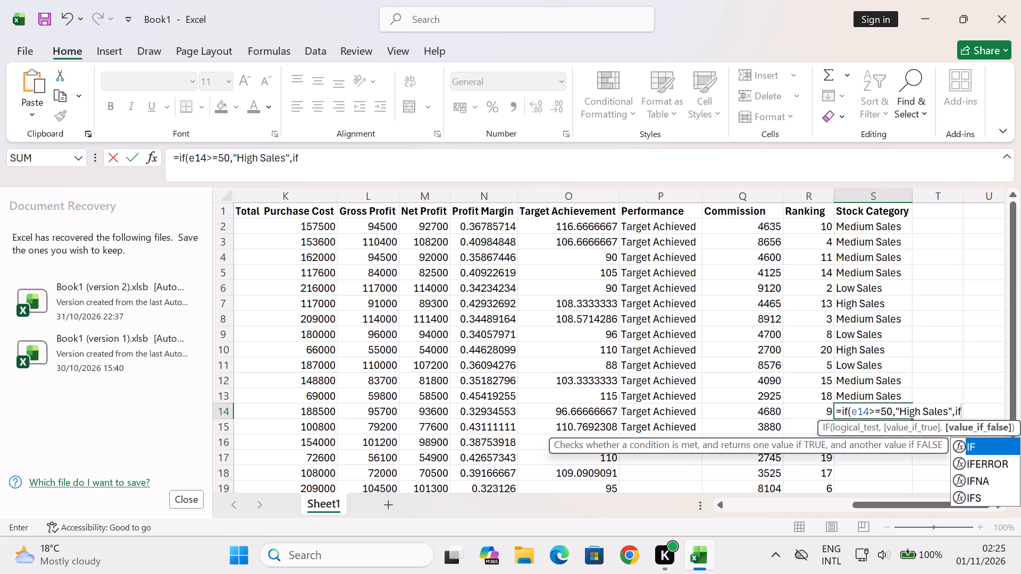
key(shift+parenleft)
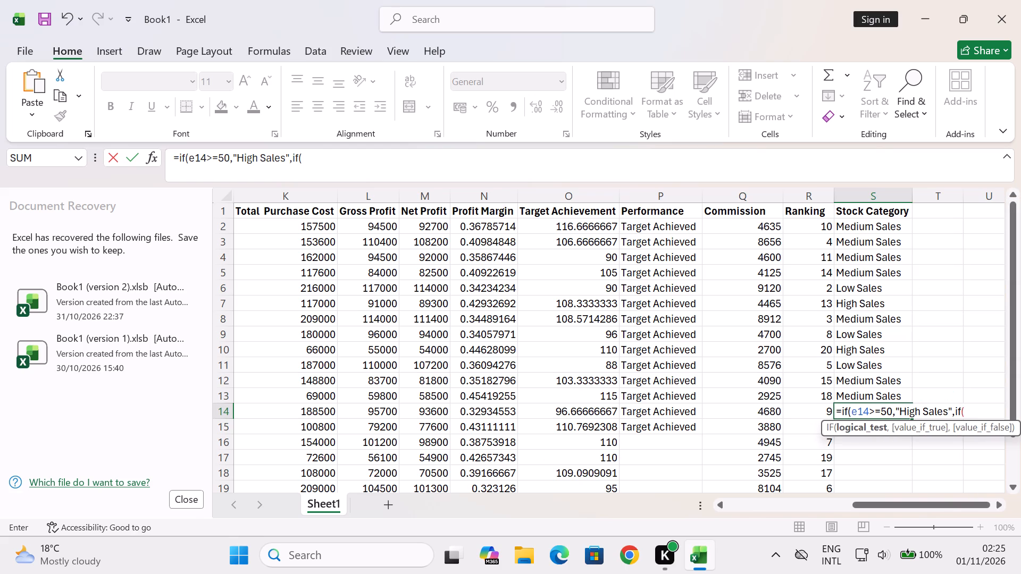
text(e14)
text(>=)
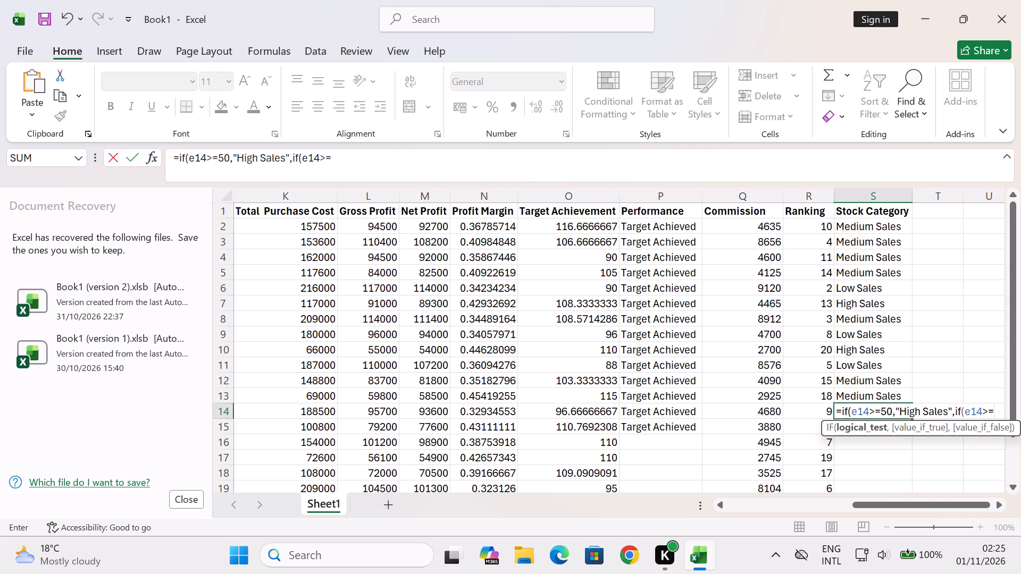
text(25)
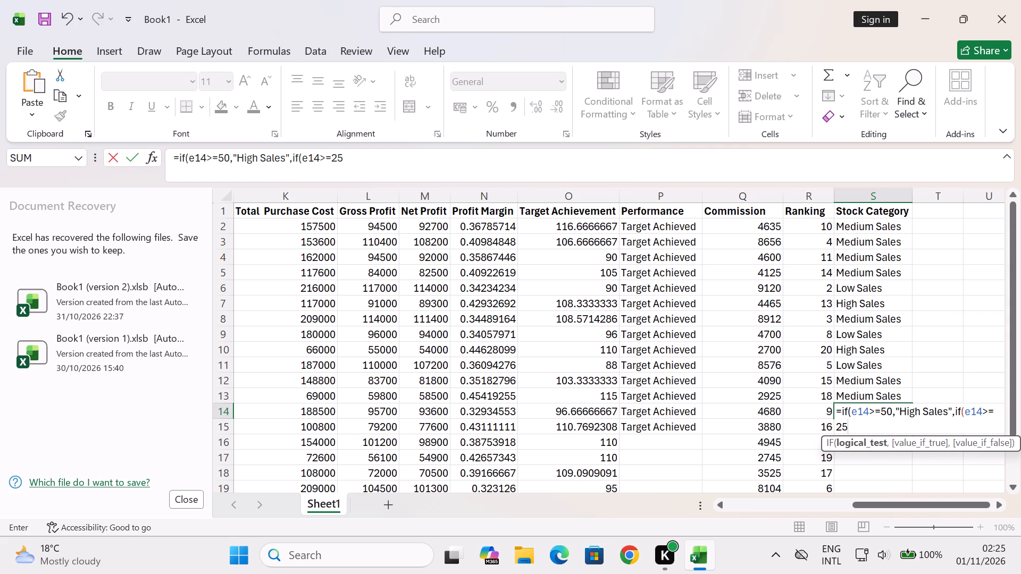
key(comma)
text("')
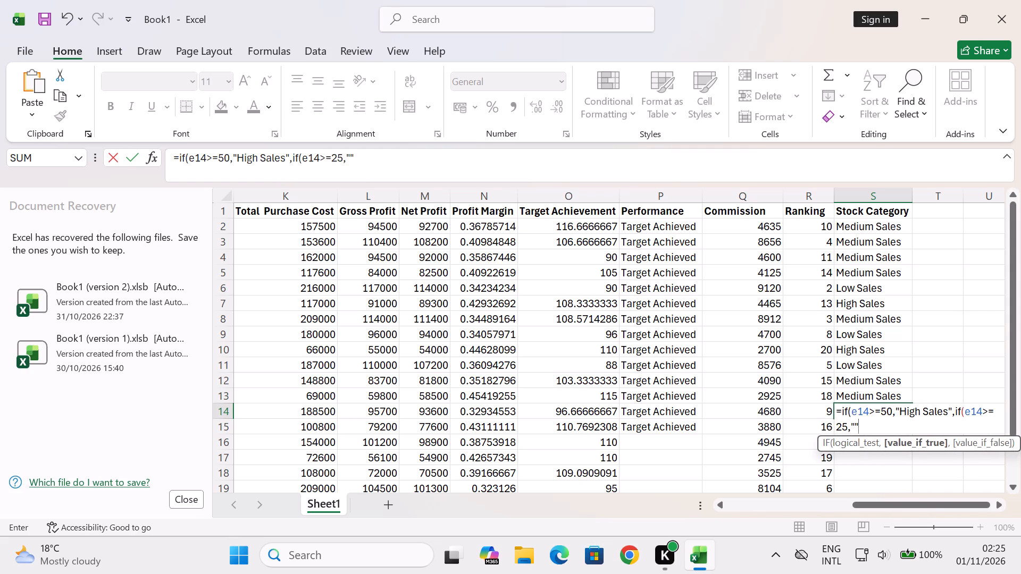
key(BackSpace)
text(Medium)
key(space)
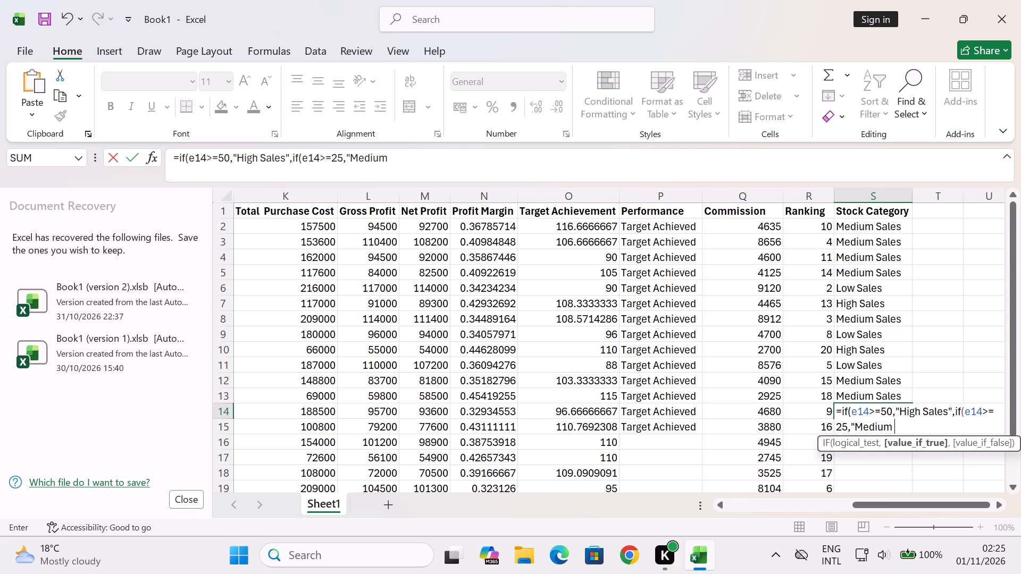
text(Sal)
text(es)
key(shift+quotedbl)
key(shift+apostrophe)
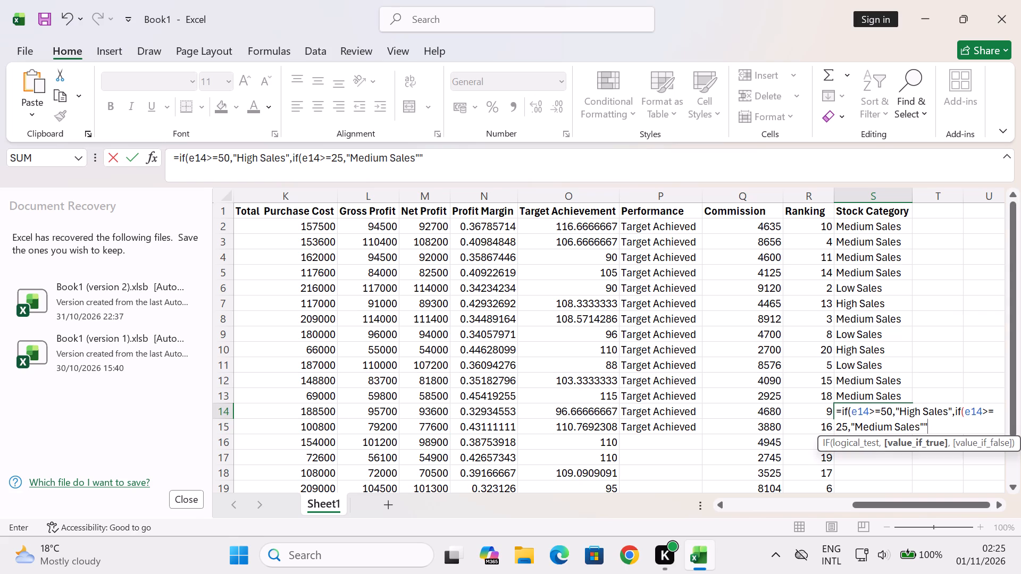
key(BackSpace)
key(comma)
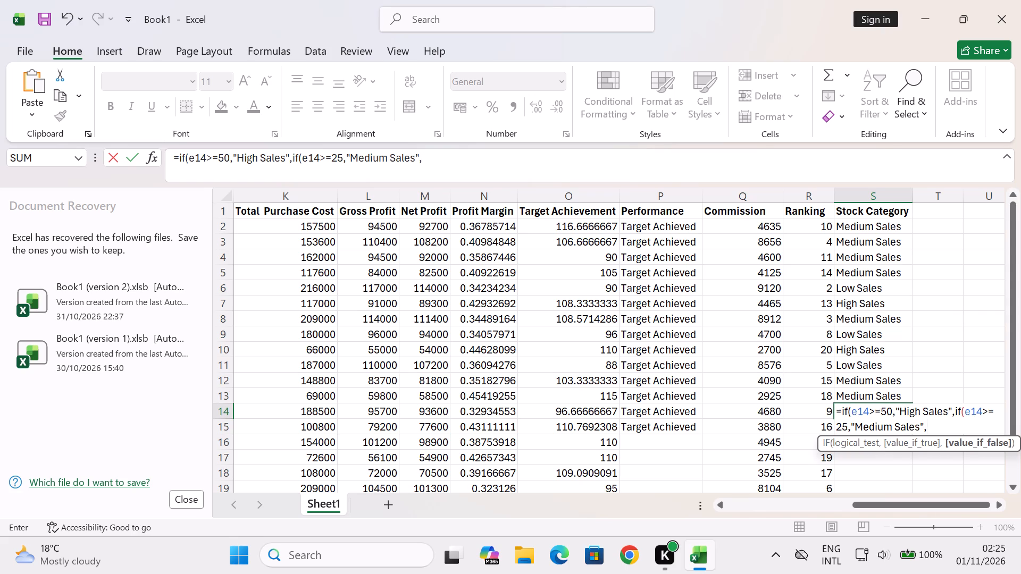
Finish the S14 formula with "Low Sales" as the nested false value, close both functions and enter it.
text("')
key(BackSpace)
text(Lo)
text(w)
key(space)
text(Sa)
text(les)
text("')
key(BackSpace)
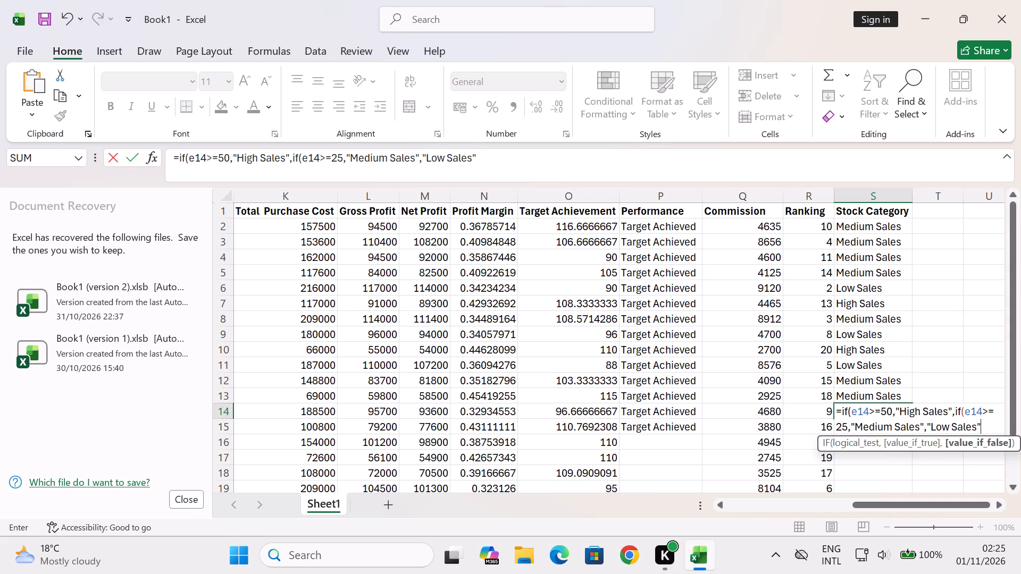
key(shift+parenright)
key(shift+parenright)
key(Return)
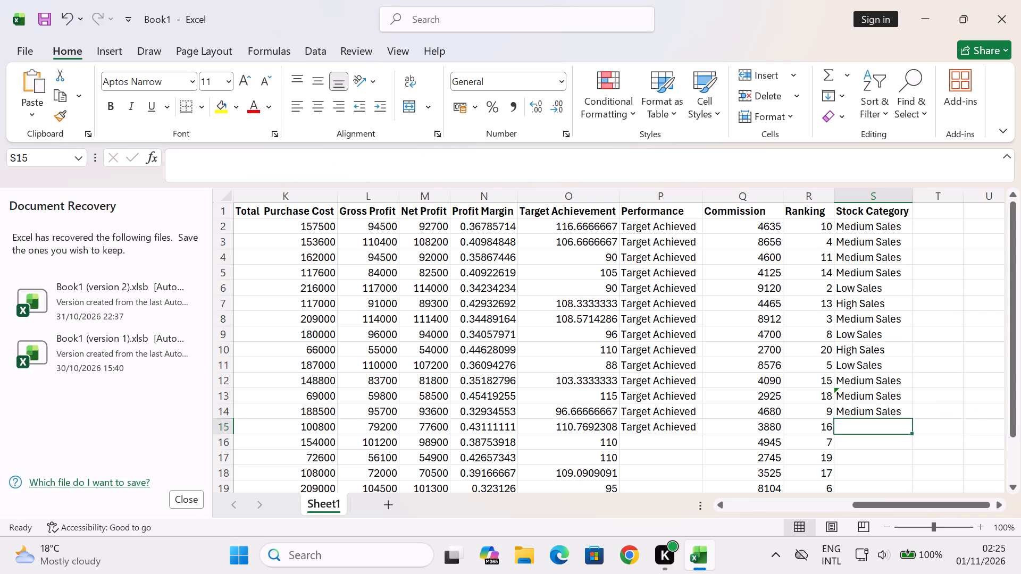
Correct the nested test in the S13 formula to E13>=25 by removing the stray Z.
key(Up)
key(Up)
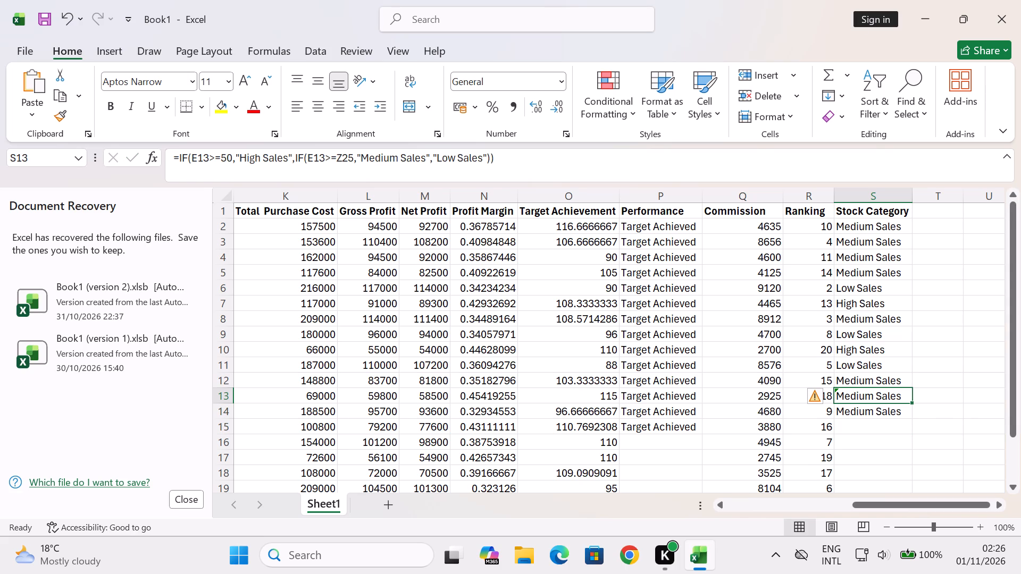
click(341, 155)
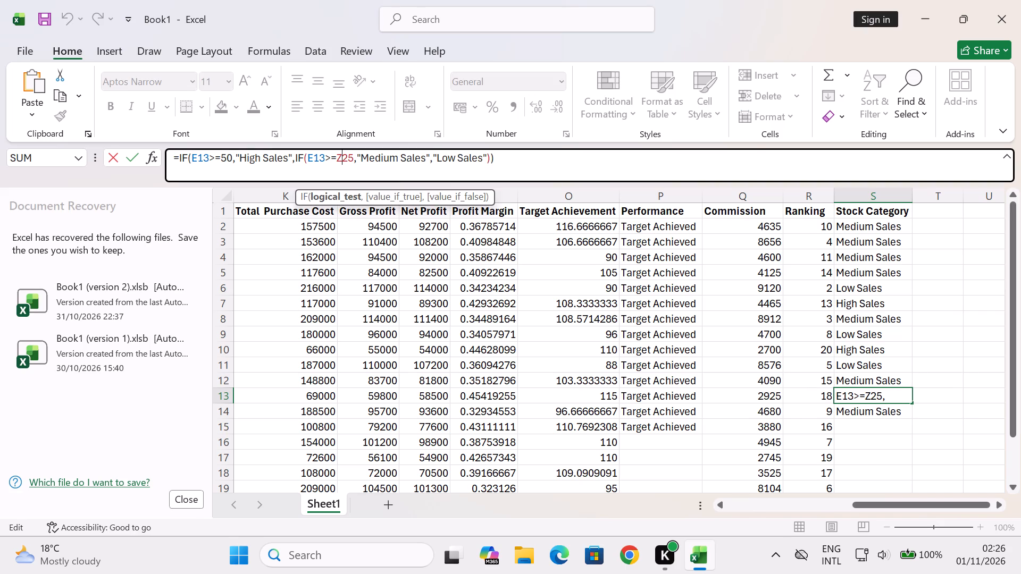
key(BackSpace)
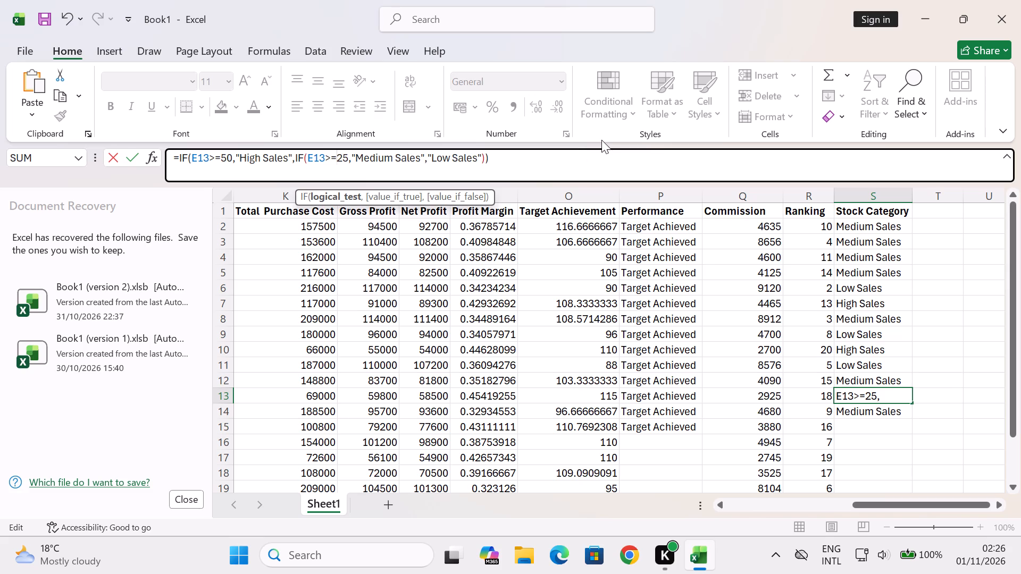
key(Return)
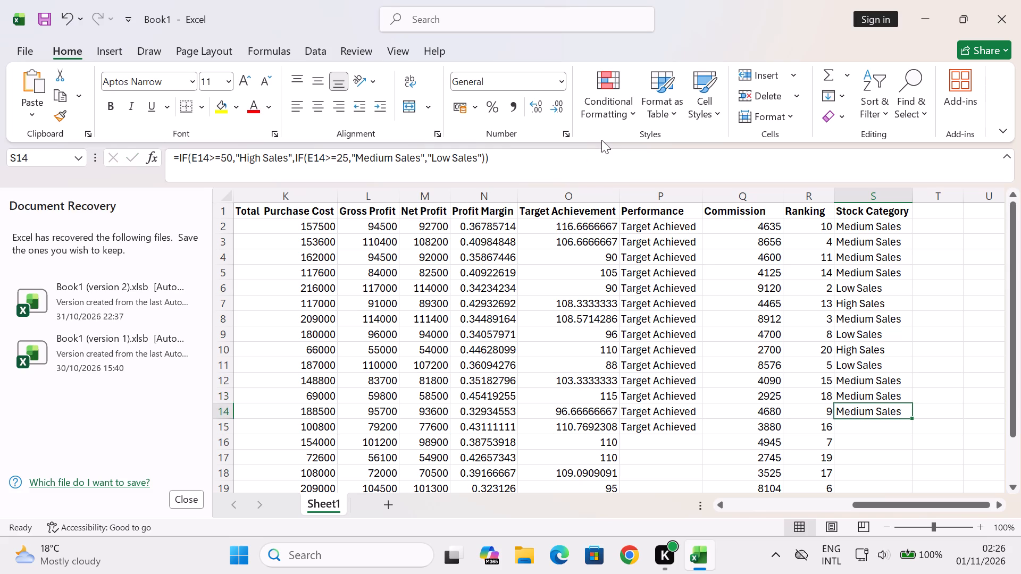
Start the S15 IF formula with the logical test e15>=50, returning "High Sales" when it is true.
key(Down)
key(equal)
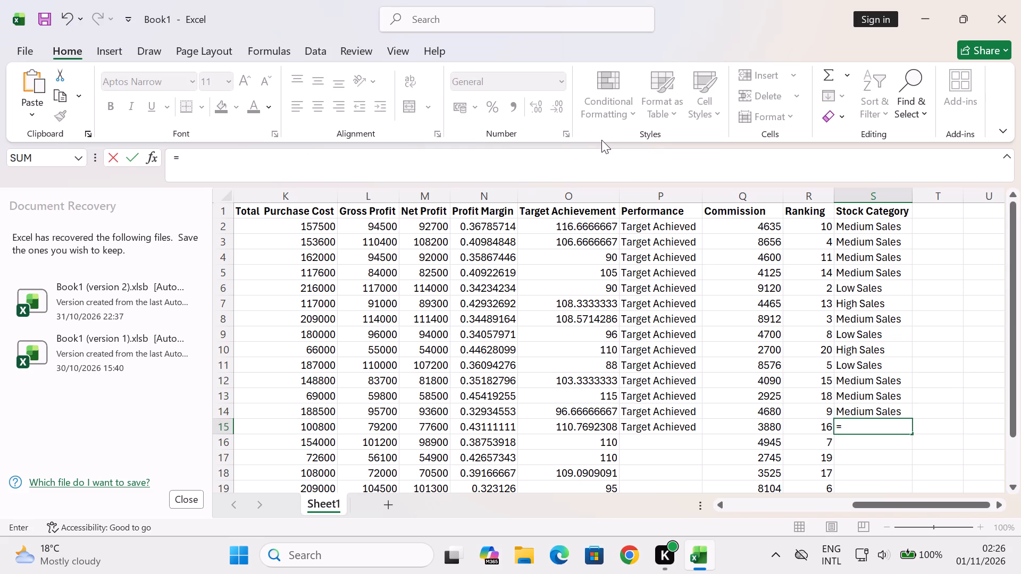
key(i)
key(f)
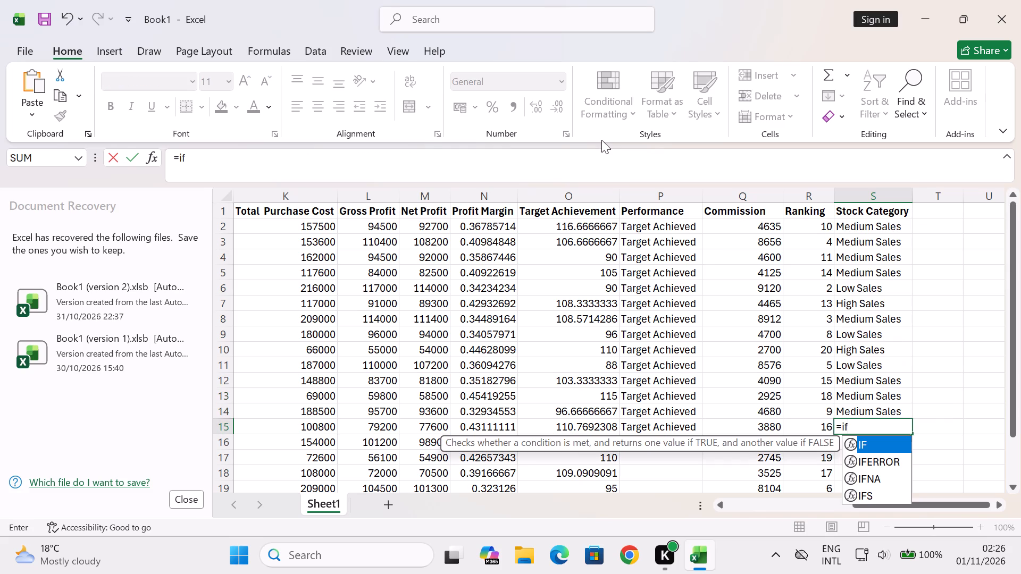
key(shift+parenleft)
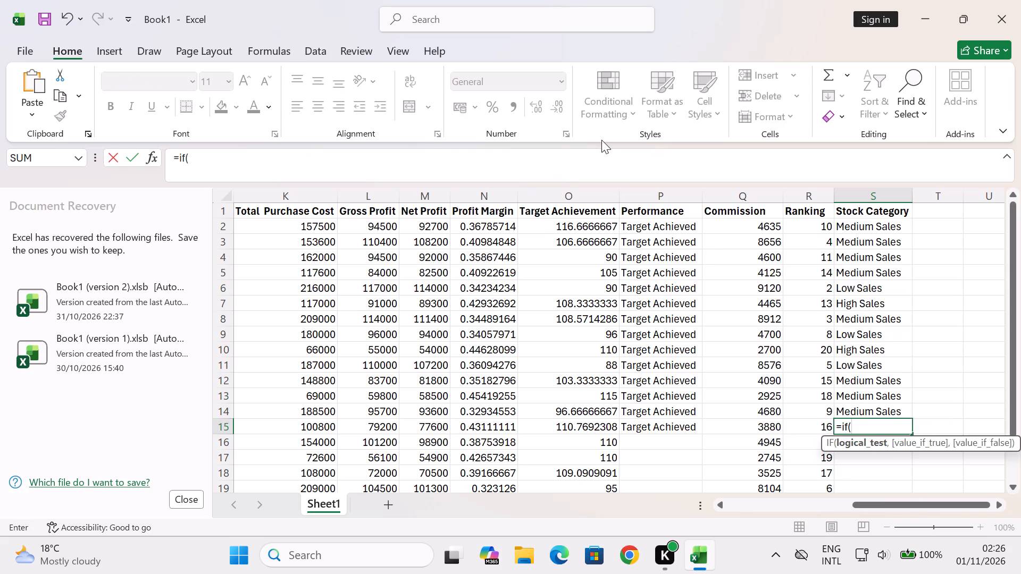
key(e)
text(15)
text(>=)
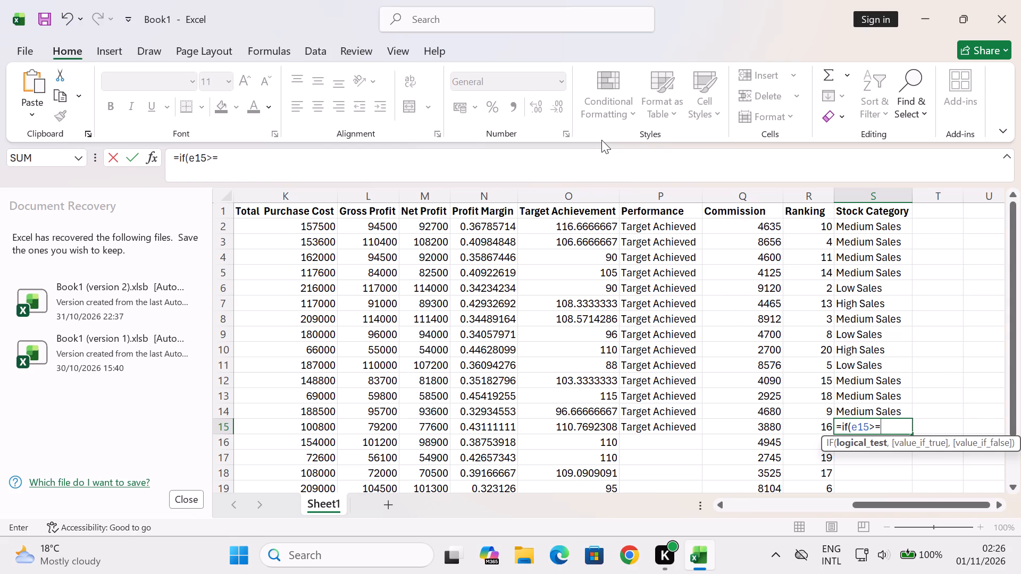
text(50)
key(comma)
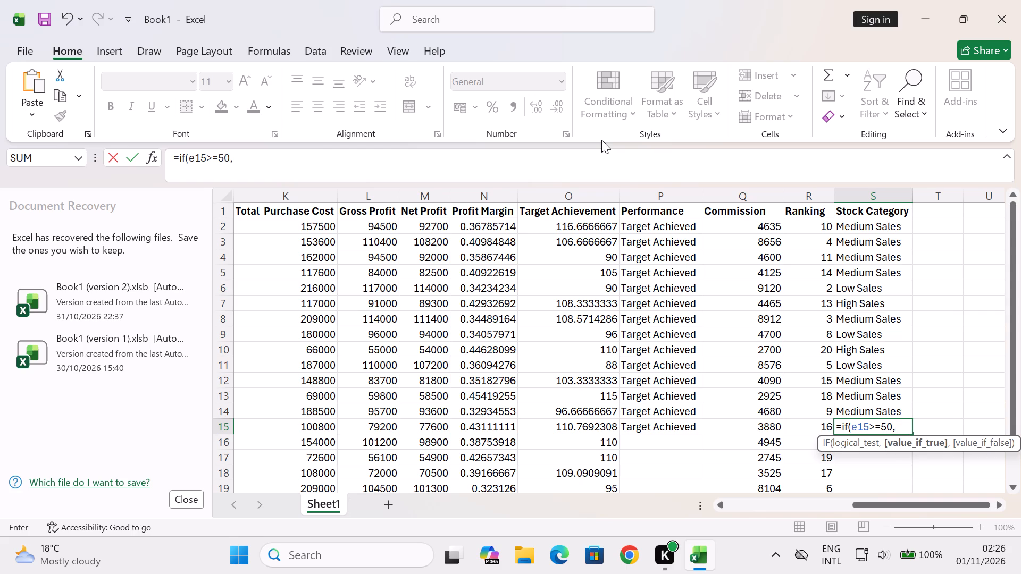
text("')
key(BackSpace)
key(shift+h)
text(igh)
key(space)
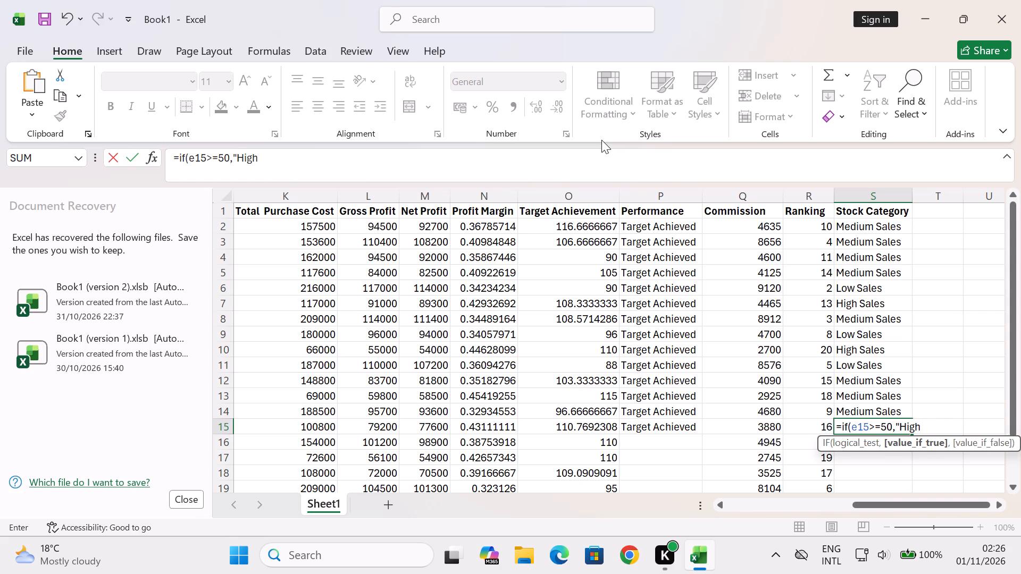
text(Sales)
text("')
key(BackSpace)
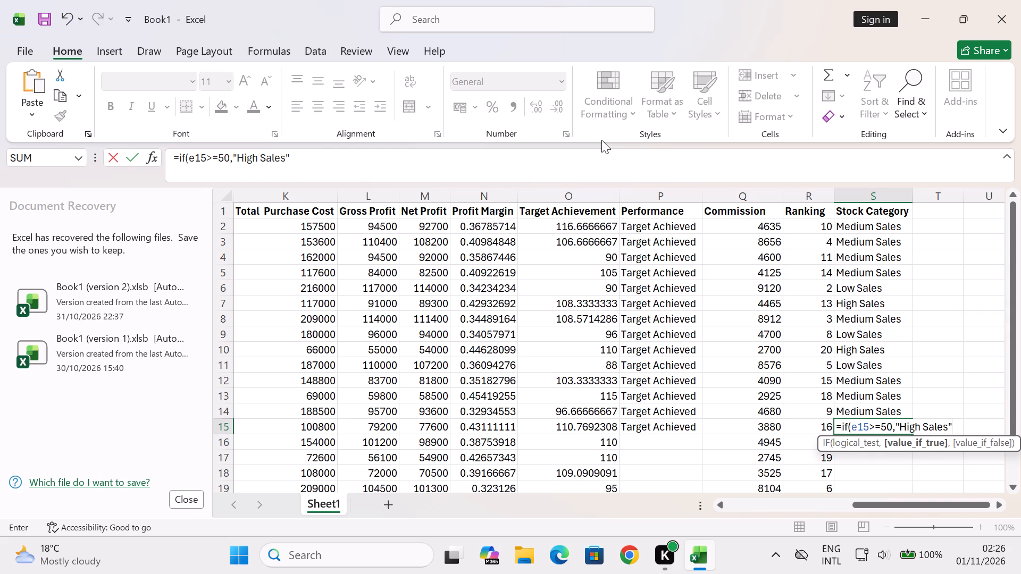
Nest a second IF in the S15 formula as the false value, with its logical test starting from cell e15.
key(comma)
text(if)
key(shift+parenleft)
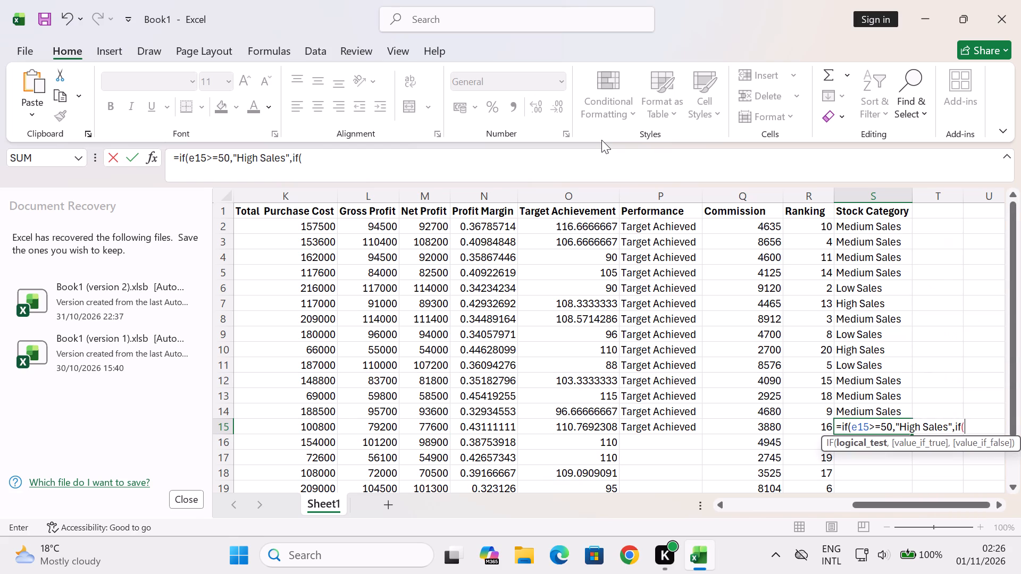
text(e15)
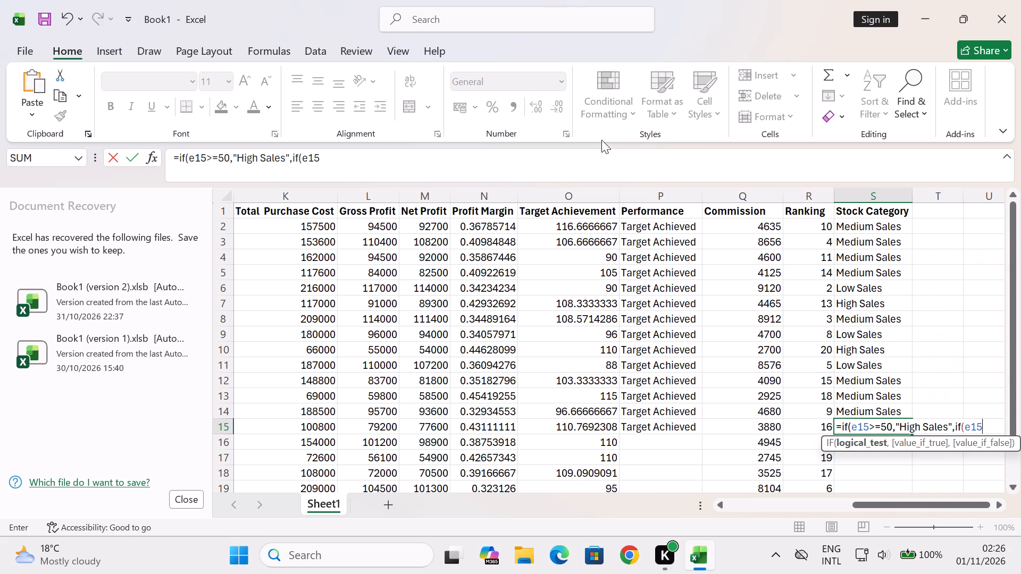
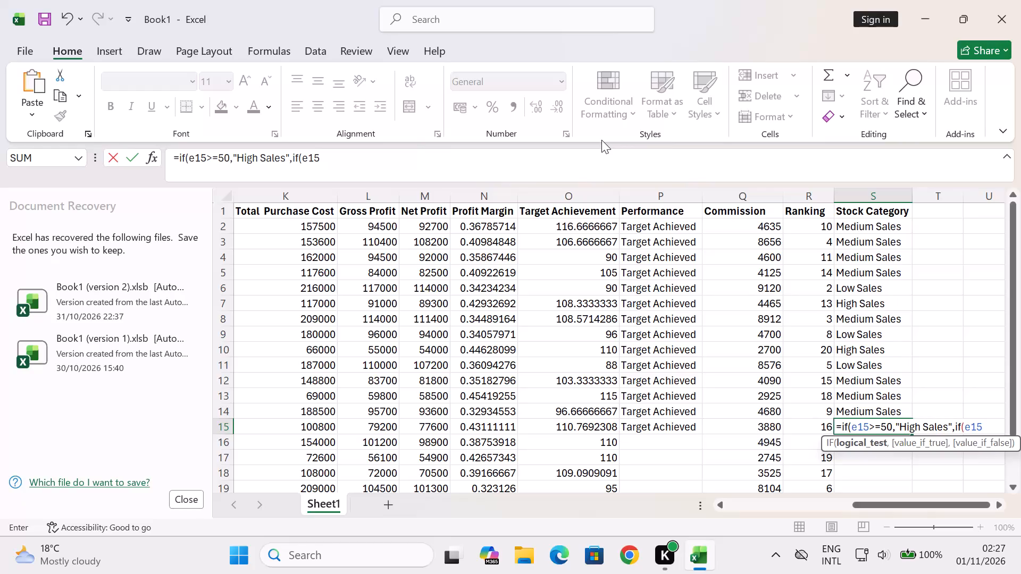
Complete the nested logical test in the S15 formula as e15>=25, returning "Medium Sales" when it is true.
key(shift+greater)
key(equal)
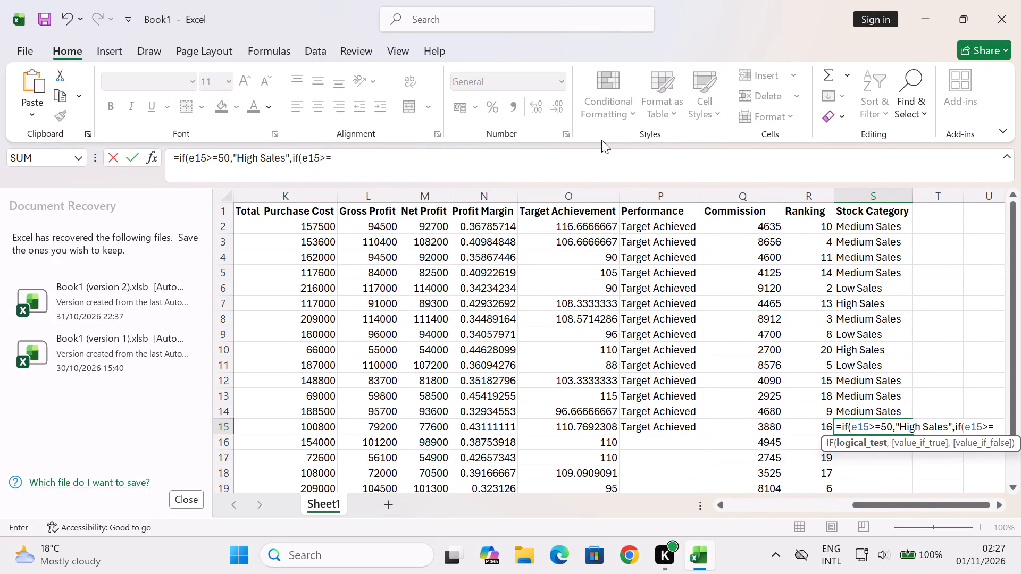
key(2)
key(5)
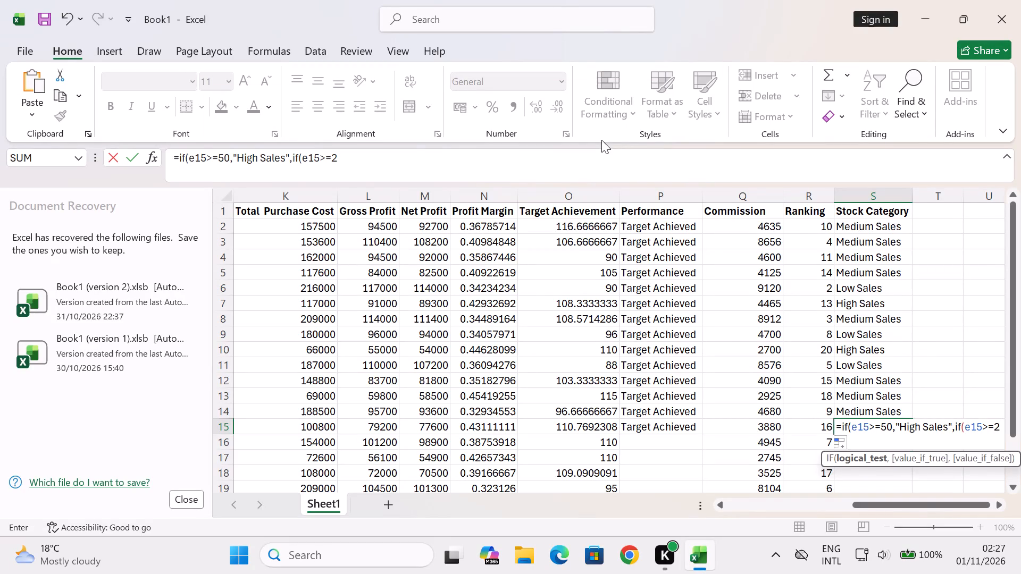
key(comma)
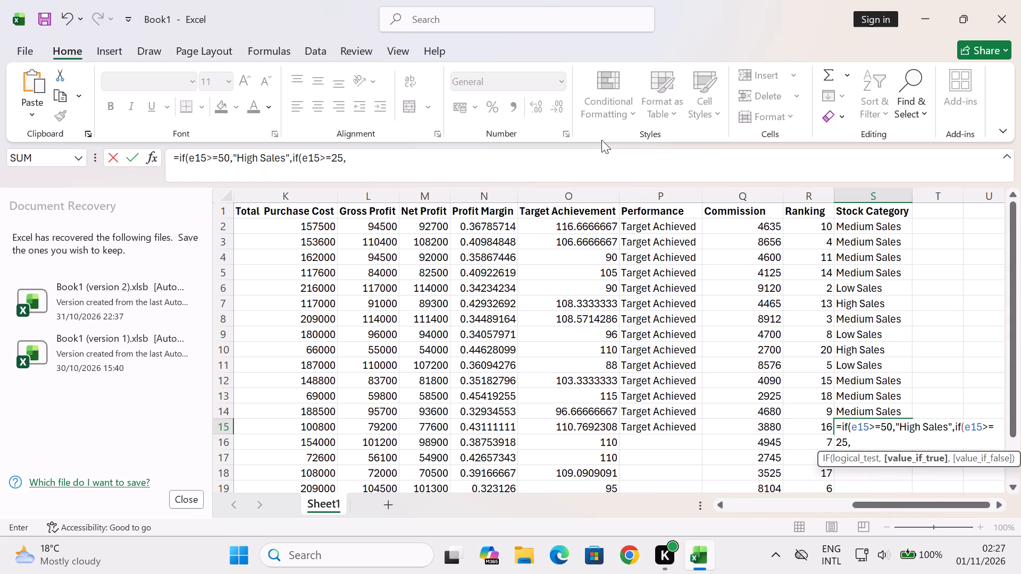
text("')
key(BackSpace)
key(shift+m)
text(edium)
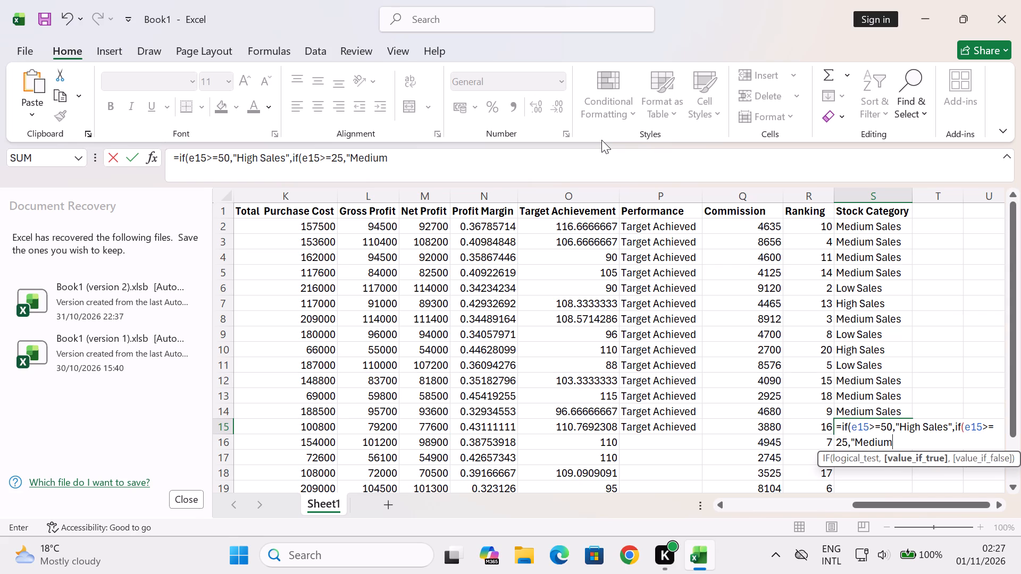
key(space)
text(Sa)
text(les)
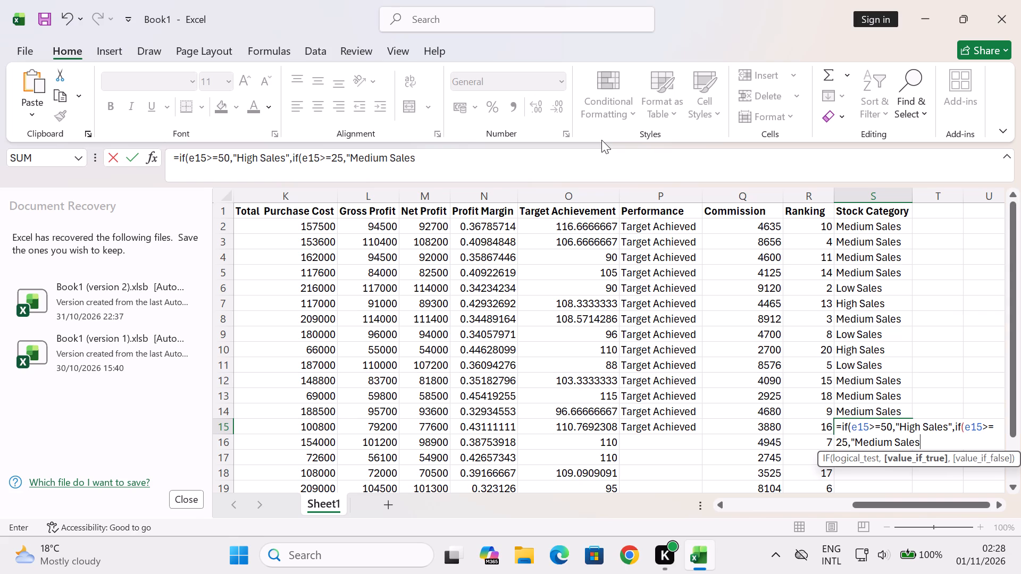
text("')
key(BackSpace)
Finish the S15 formula with "Low Sales" as the nested false value, close both functions and enter it.
key(comma)
text("')
key(BackSpace)
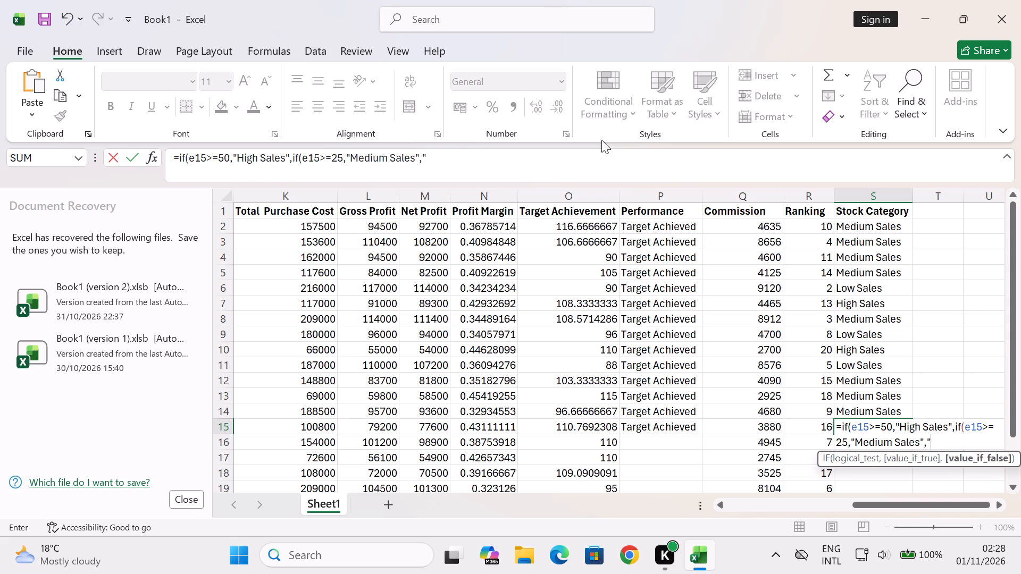
text(Lo)
text(w)
key(space)
text(Sal)
text(es)
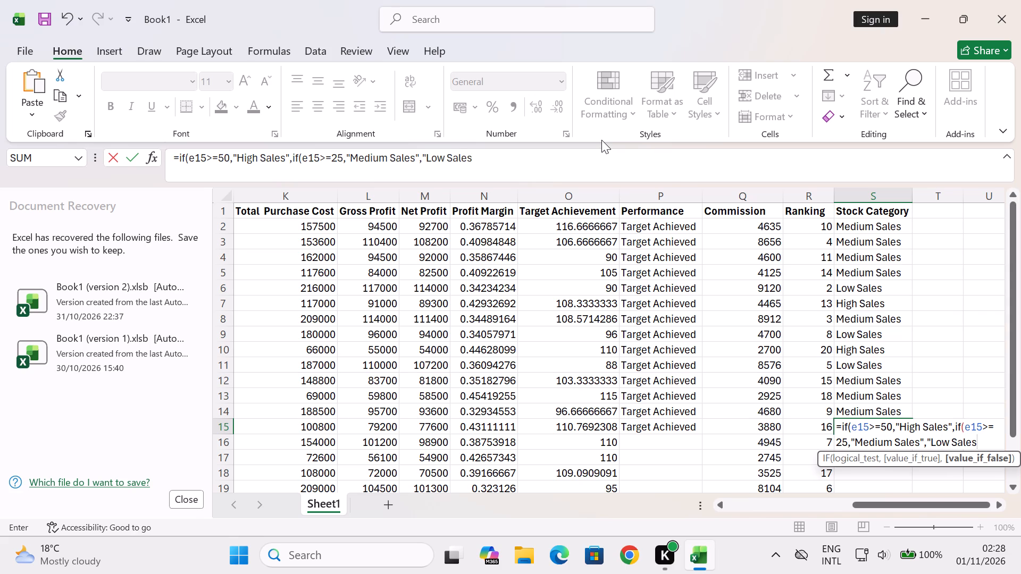
text("')
key(BackSpace)
key(shift+parenright)
key(shift+parenright)
key(Return)
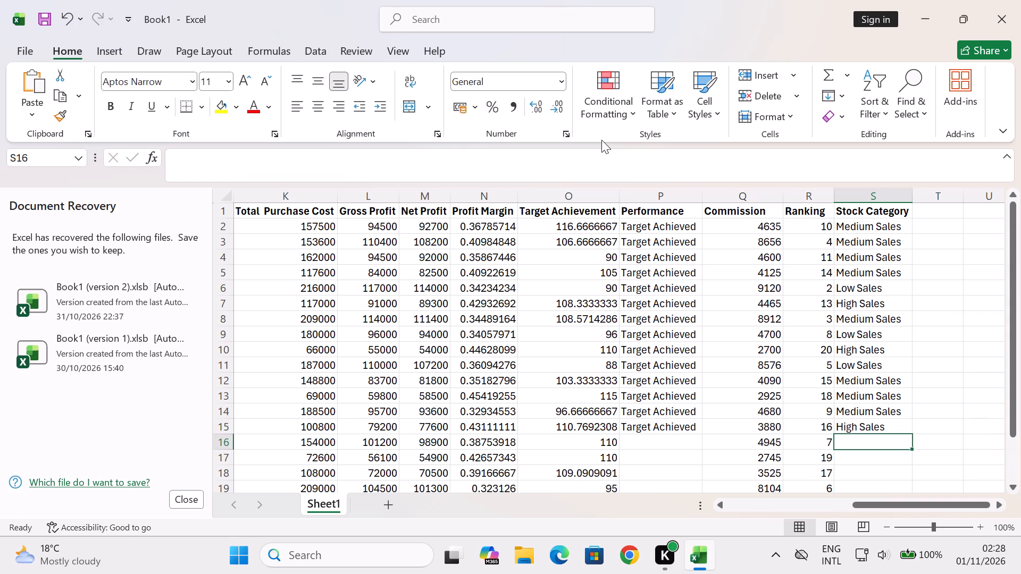
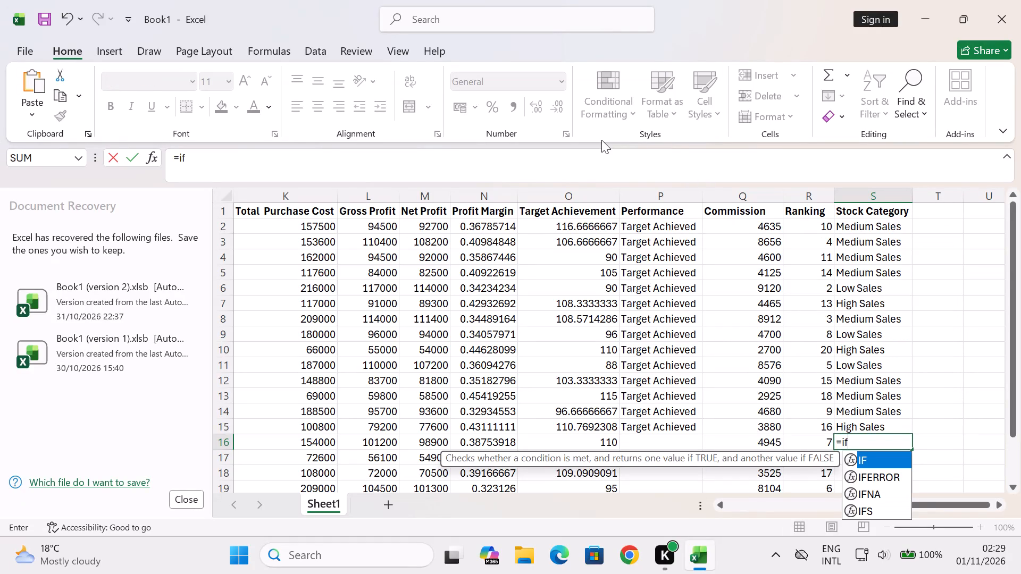
Set the first logical test of the S16 IF formula to e16>=50, returning "High Sales" when it is true.
key(shift+parenleft)
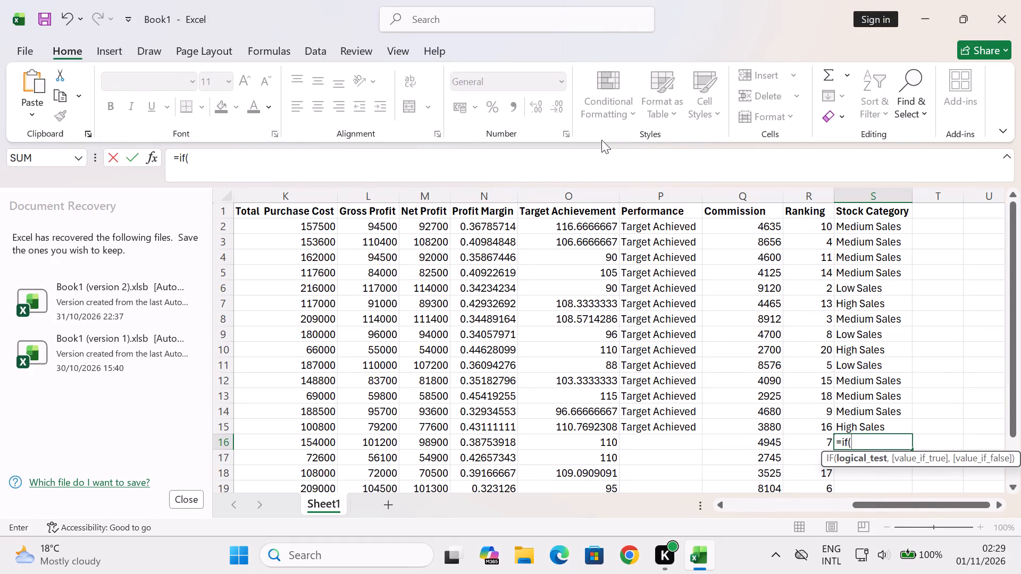
text(e16)
text(>=)
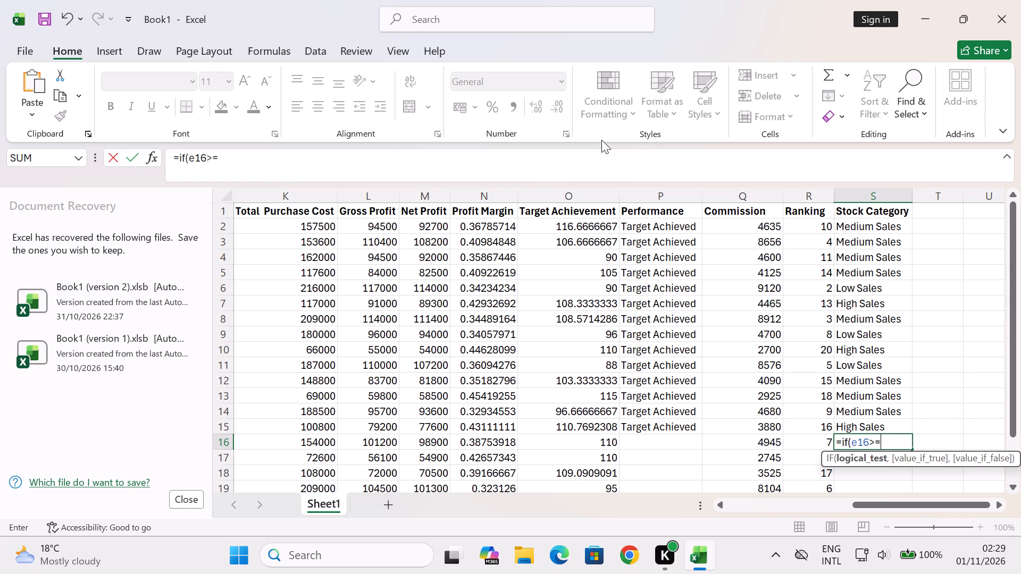
text(50)
key(comma)
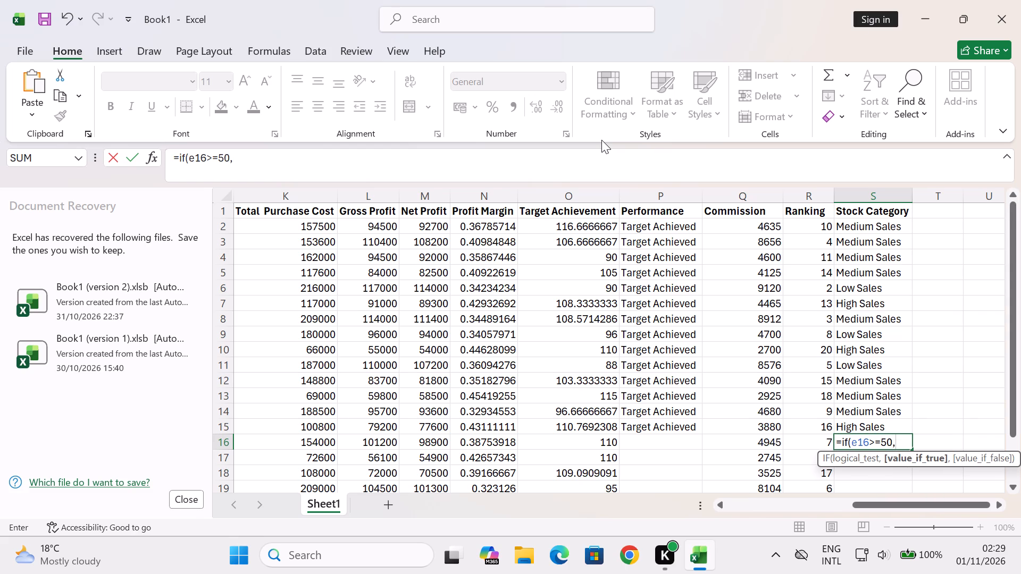
text("')
key(BackSpace)
text(Hi)
text(gh)
key(space)
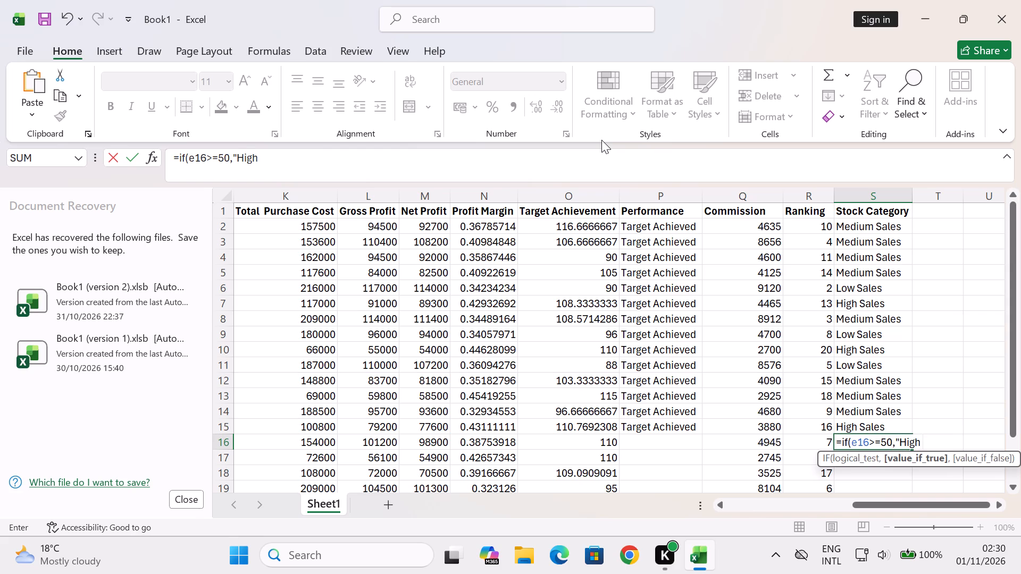
text(SAles)
key(BackSpace)
key(BackSpace)
key(BackSpace)
key(BackSpace)
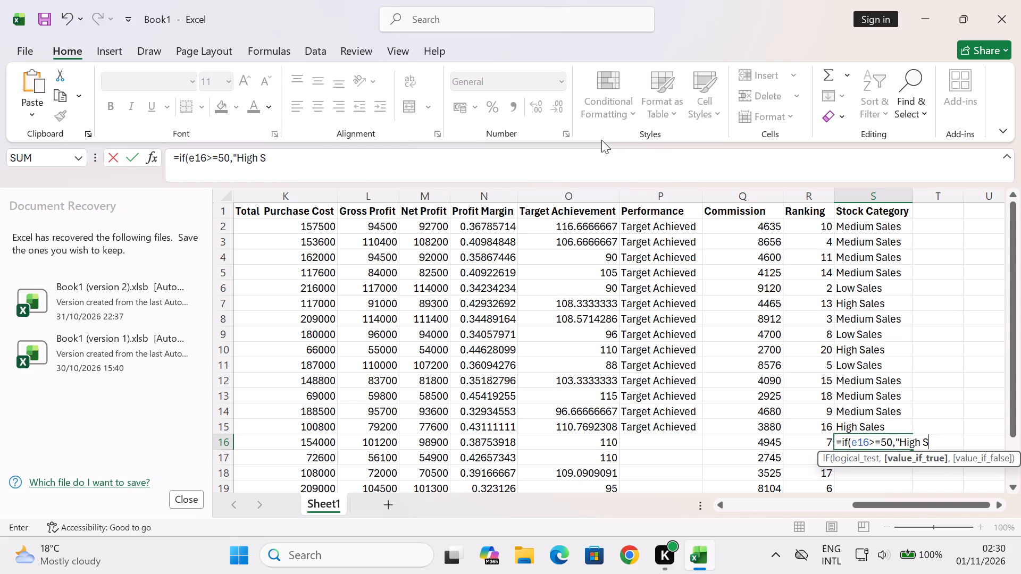
key(a)
text(les)
text("')
key(BackSpace)
key(comma)
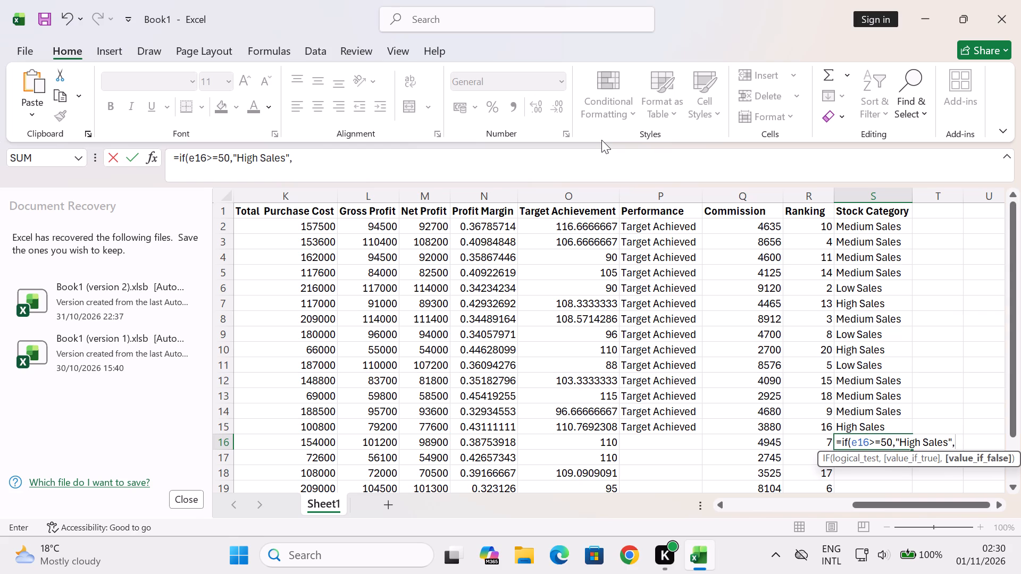
Nest a second IF in the S16 formula that tests e16>=25 and returns "Medium Sales" when it is true.
text(if)
key(shift+parenleft)
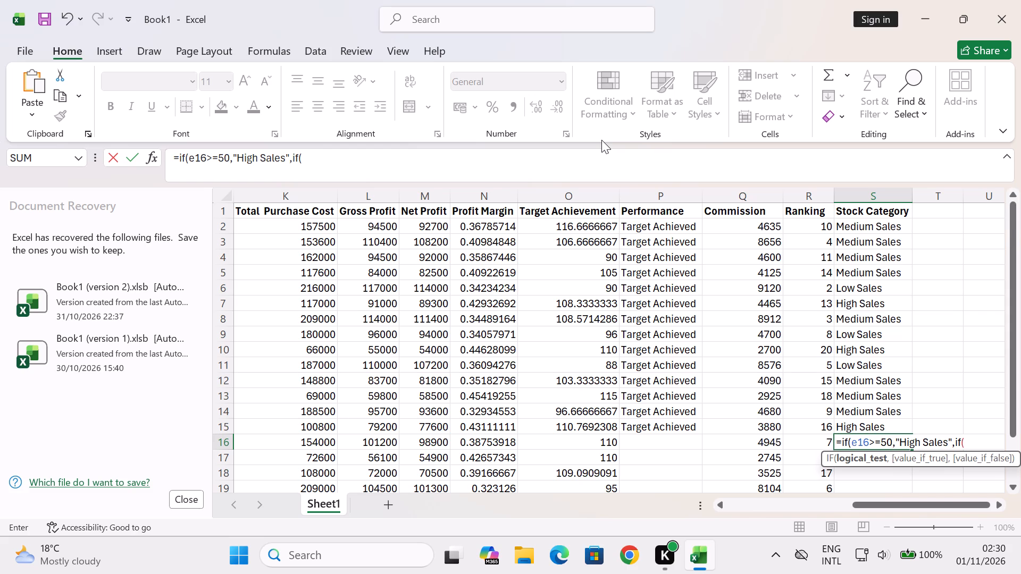
text(e16)
text(>=)
key(2)
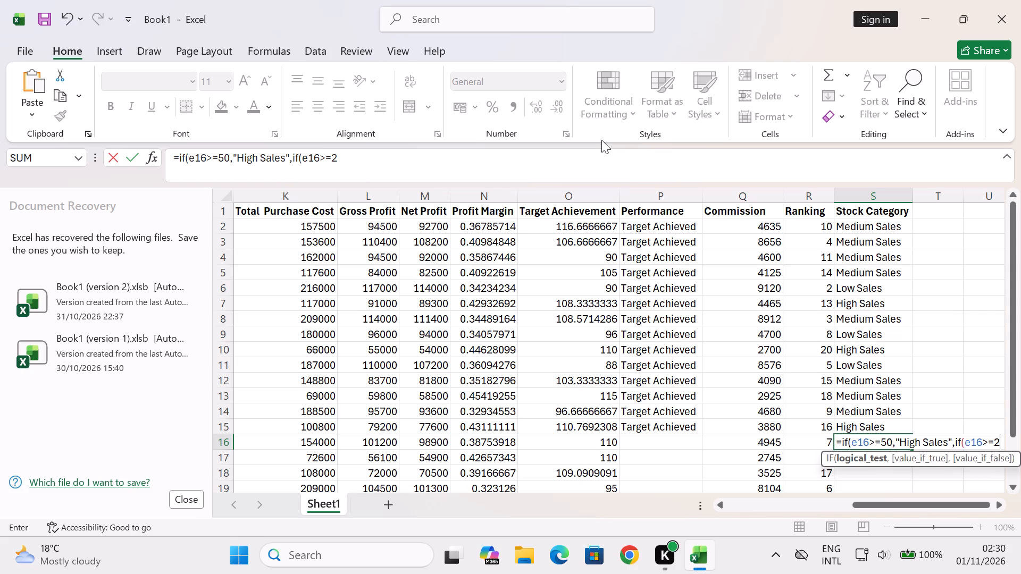
key(5)
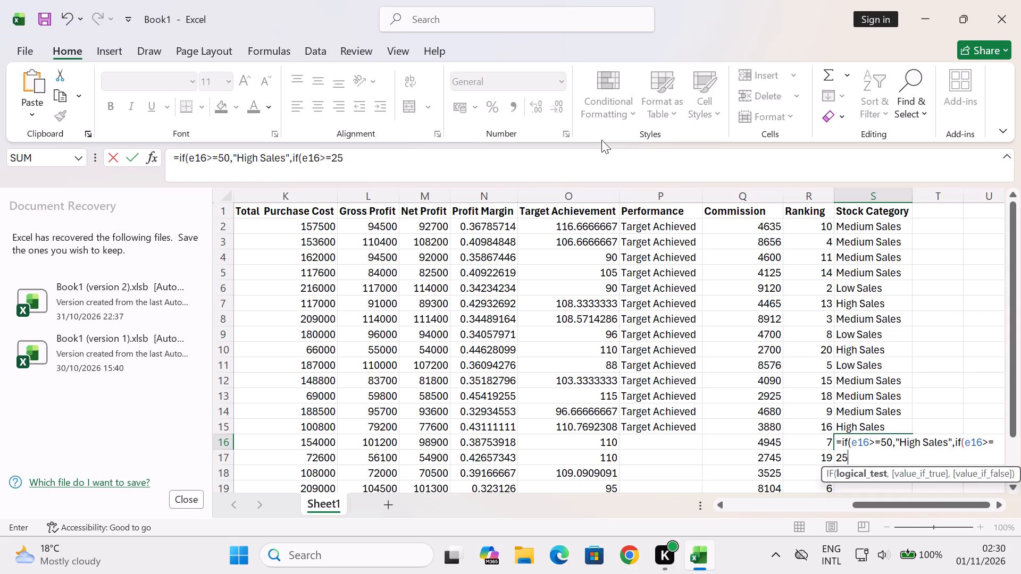
key(comma)
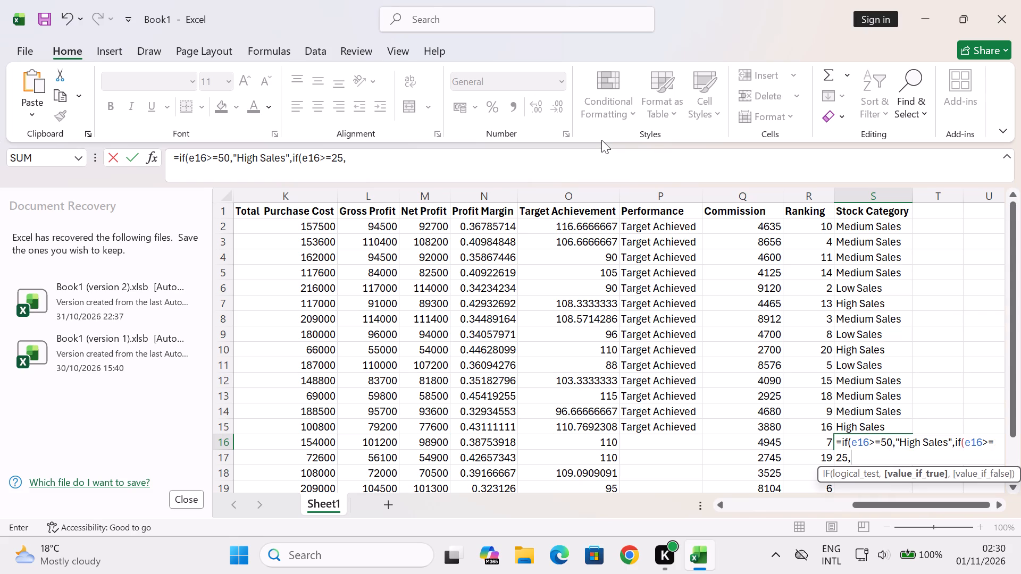
text("')
key(BackSpace)
text(Medium)
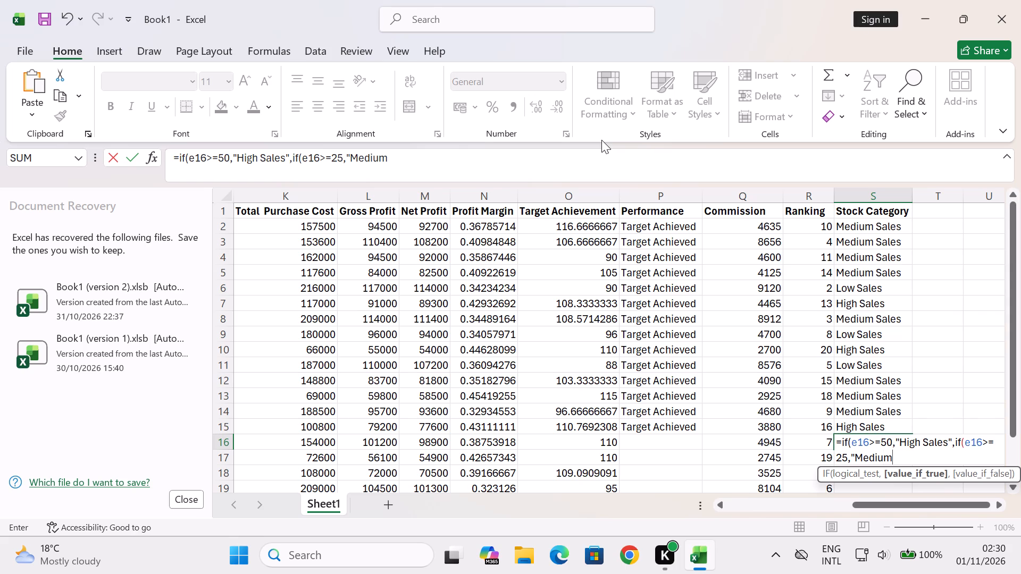
key(space)
text(SA)
key(BackSpace)
text(ales)
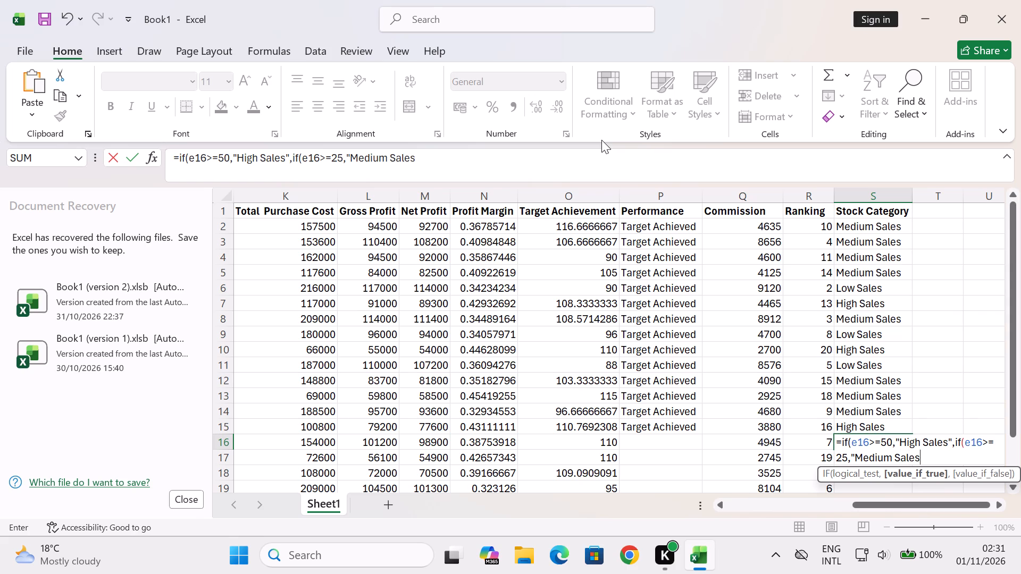
text("')
key(BackSpace)
key(comma)
Finish the S16 formula with "Low Sales" as the nested false value, close both functions and enter it.
text("')
key(BackSpace)
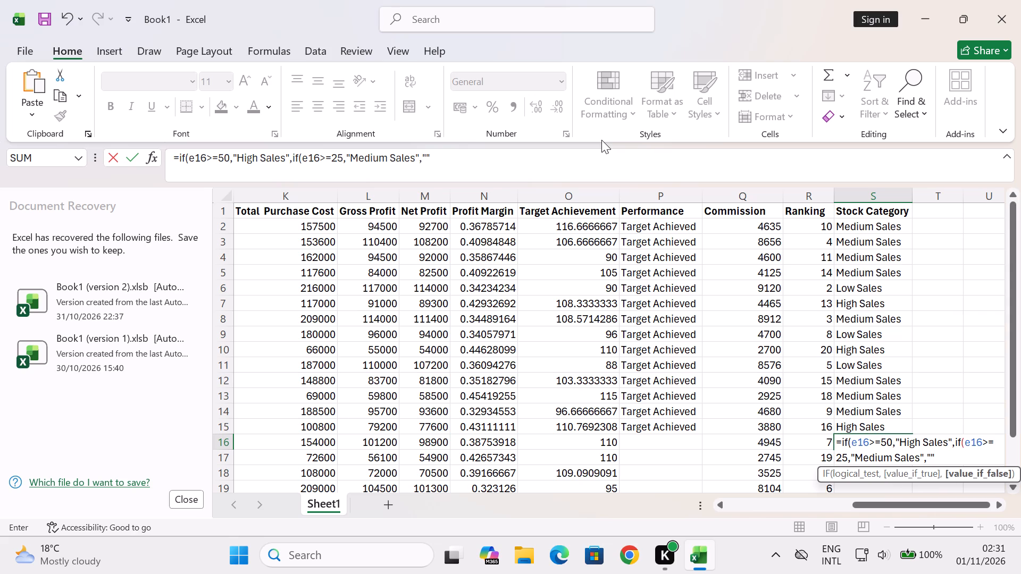
text(Low)
key(space)
key(shift+s)
key(a)
text(les)
text("')
key(BackSpace)
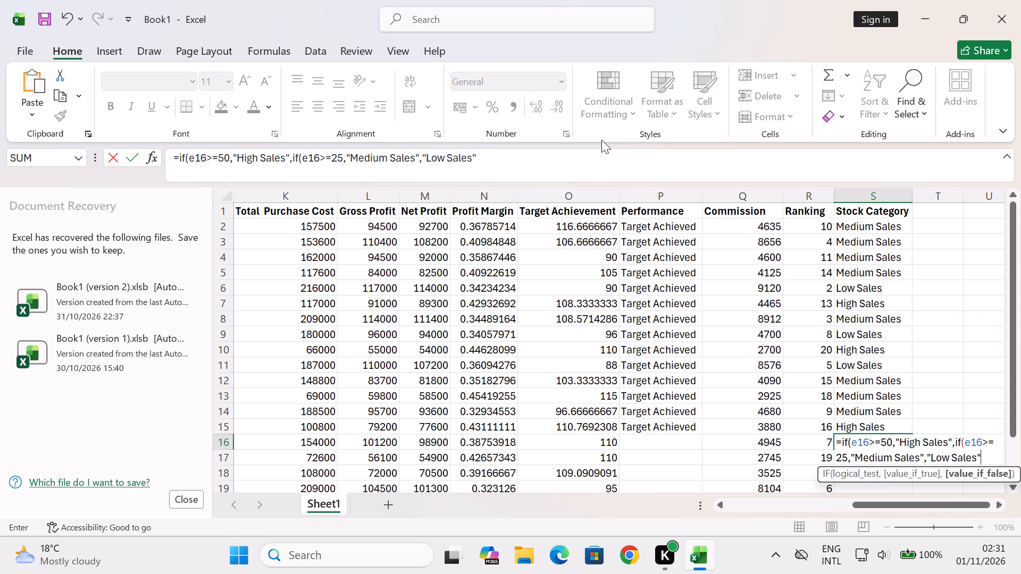
key(shift+parenright)
key(shift+parenright)
key(Return)
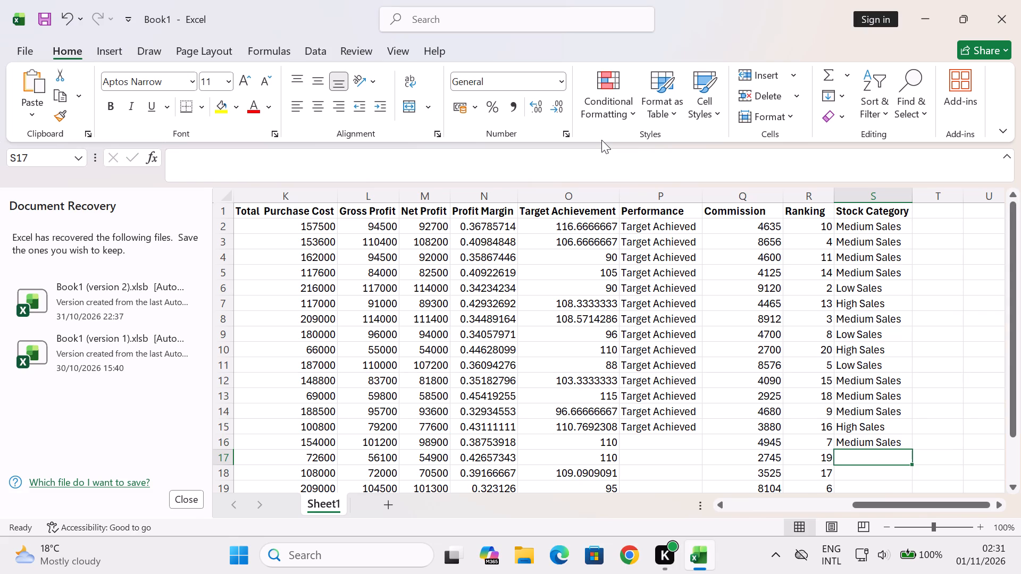
Start an IF formula in the Stock Category cell S17.
key(equal)
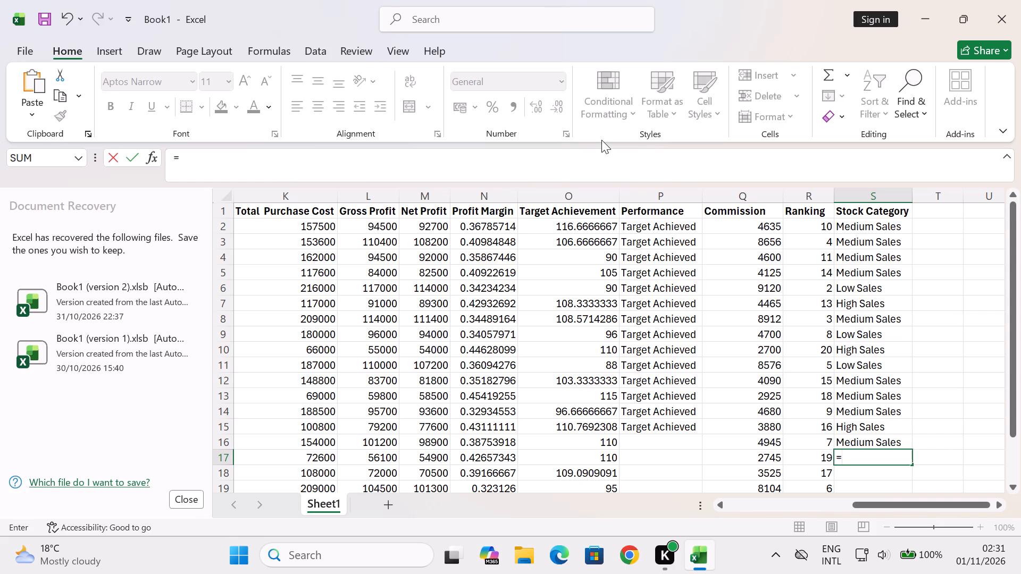
text(if)
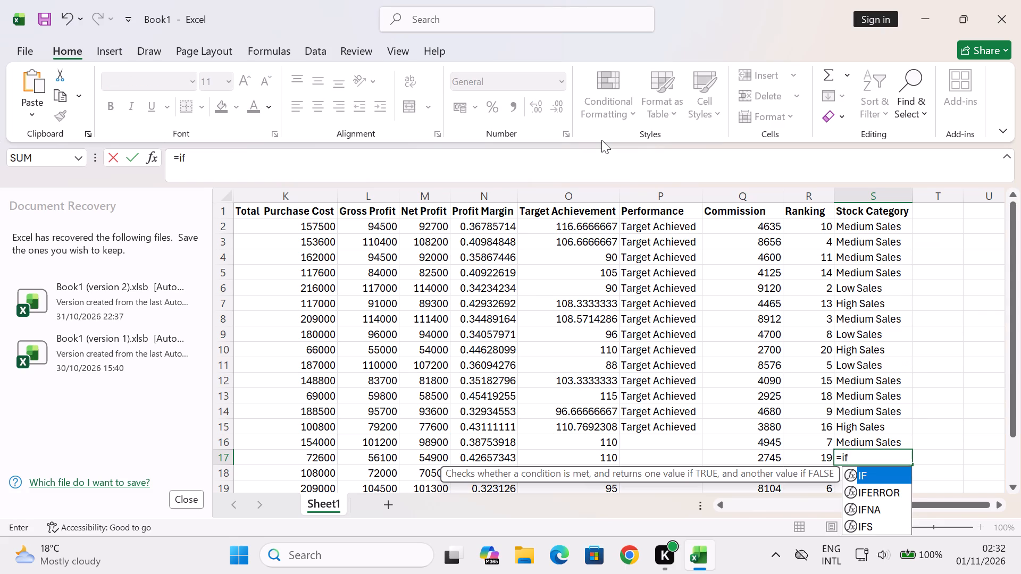
key(shift+parenleft)
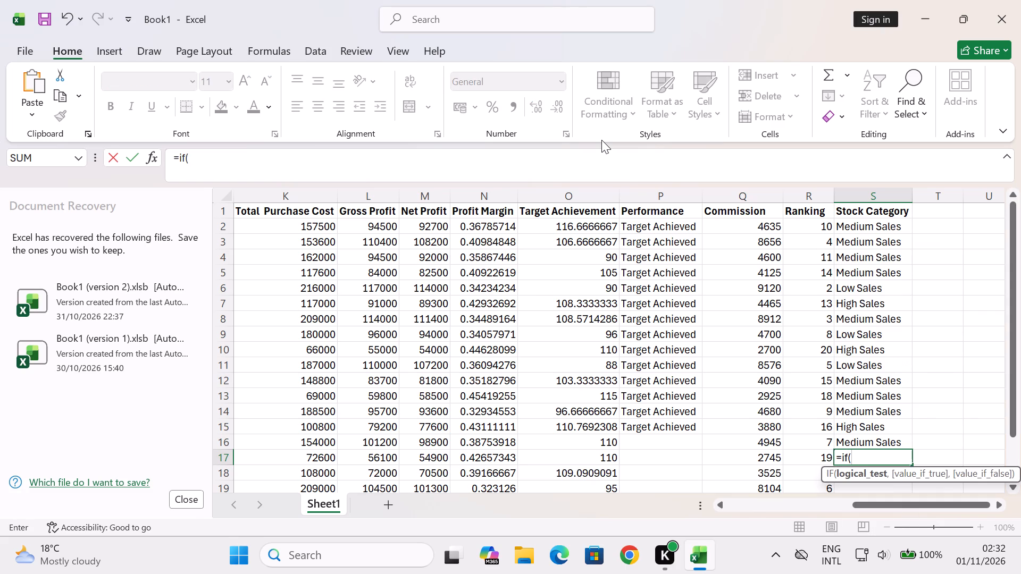
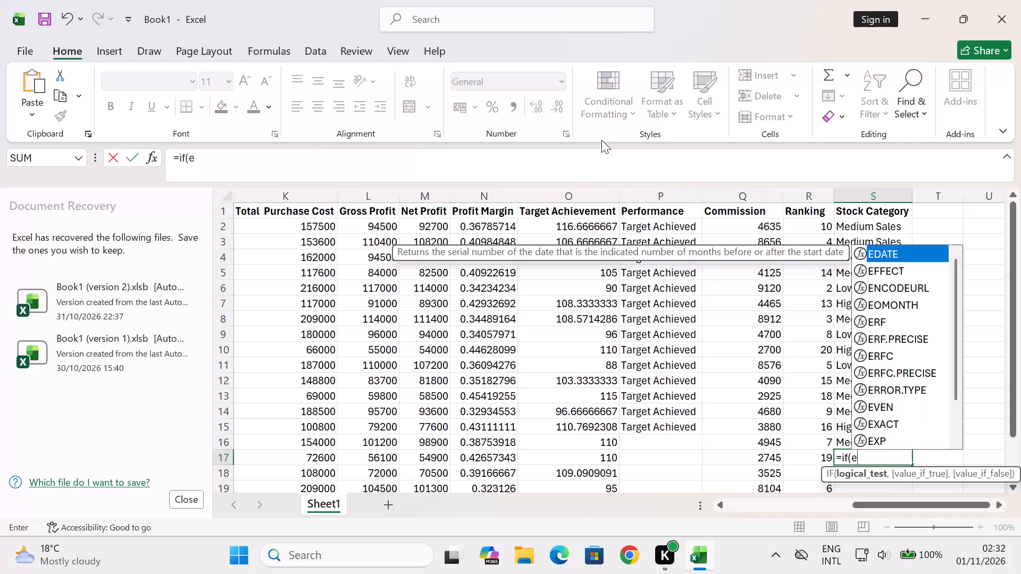
Set the first logical test of the S17 IF formula to e17>=50, returning "High Sales" when it is true.
text(17)
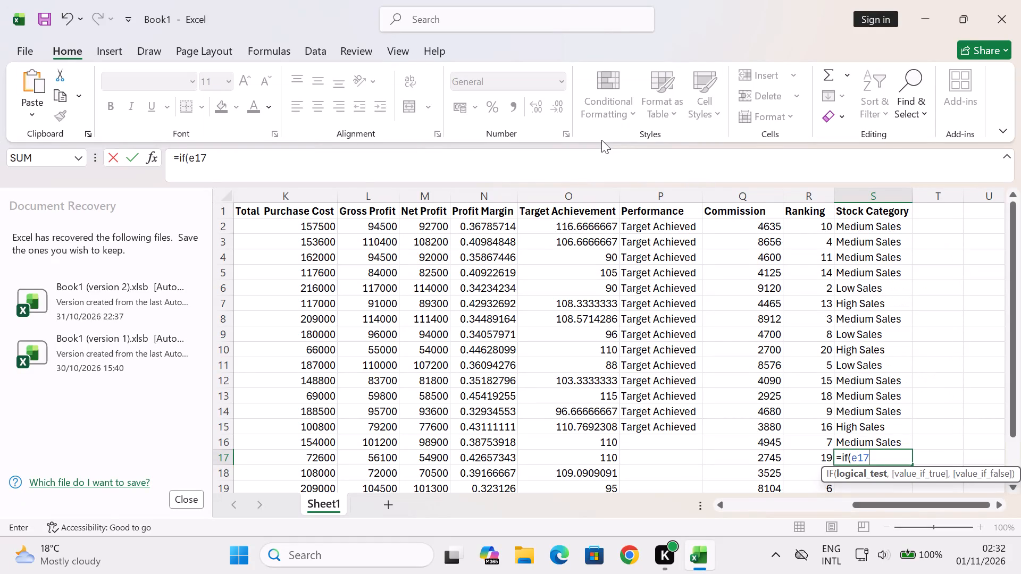
text(>=)
text(50)
key(comma)
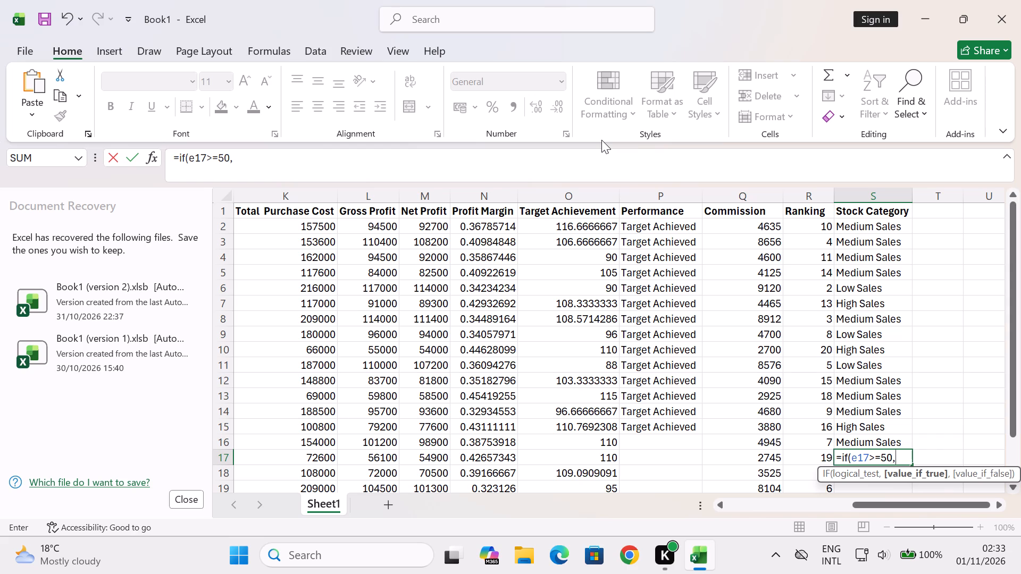
text("')
key(BackSpace)
text(Hi)
text(gh)
key(space)
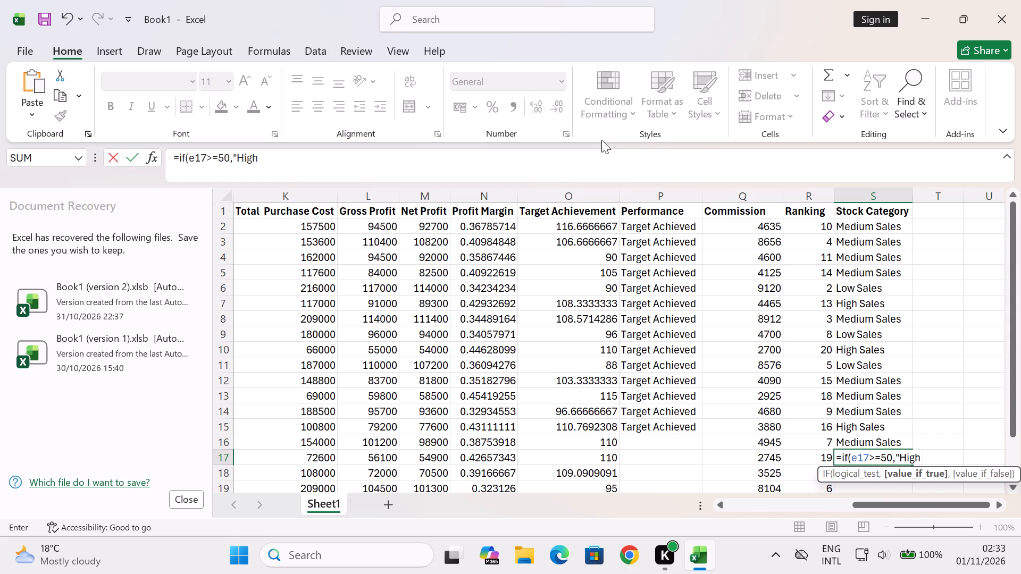
text(Sales)
text("')
key(BackSpace)
key(comma)
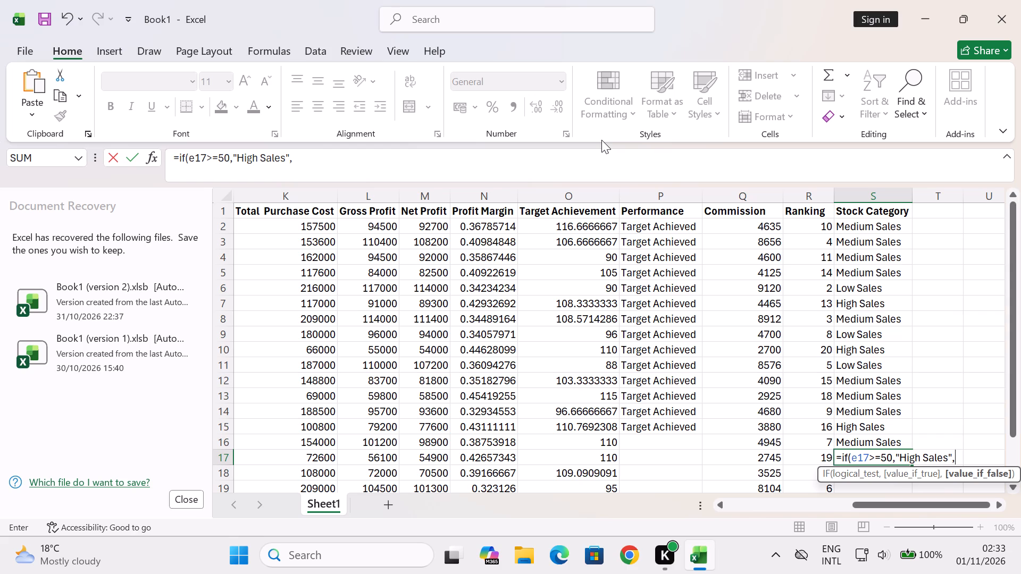
Open a second, nested IF as the value-if-false argument of the S17 formula.
text(if)
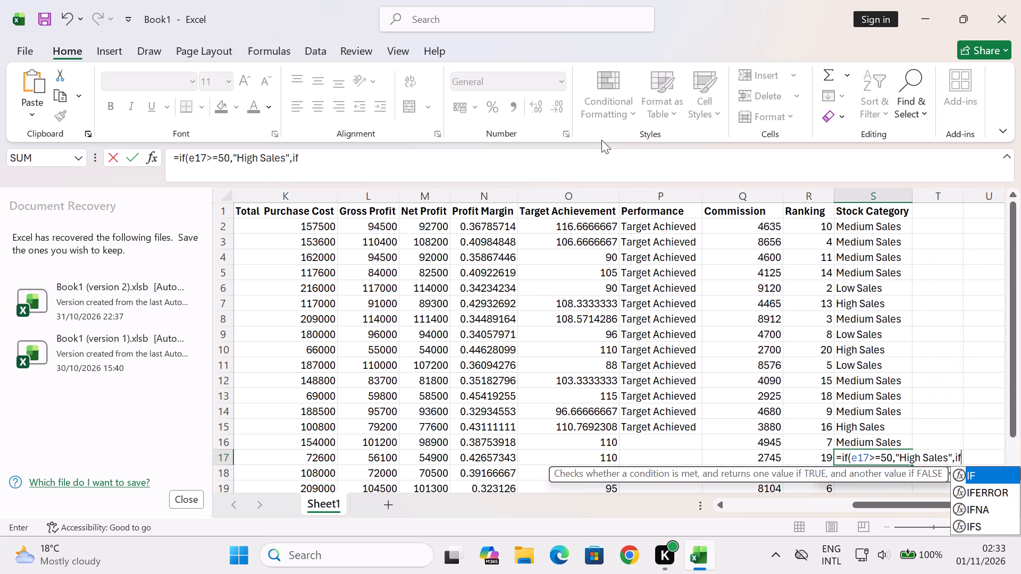
key(shift+parenleft)
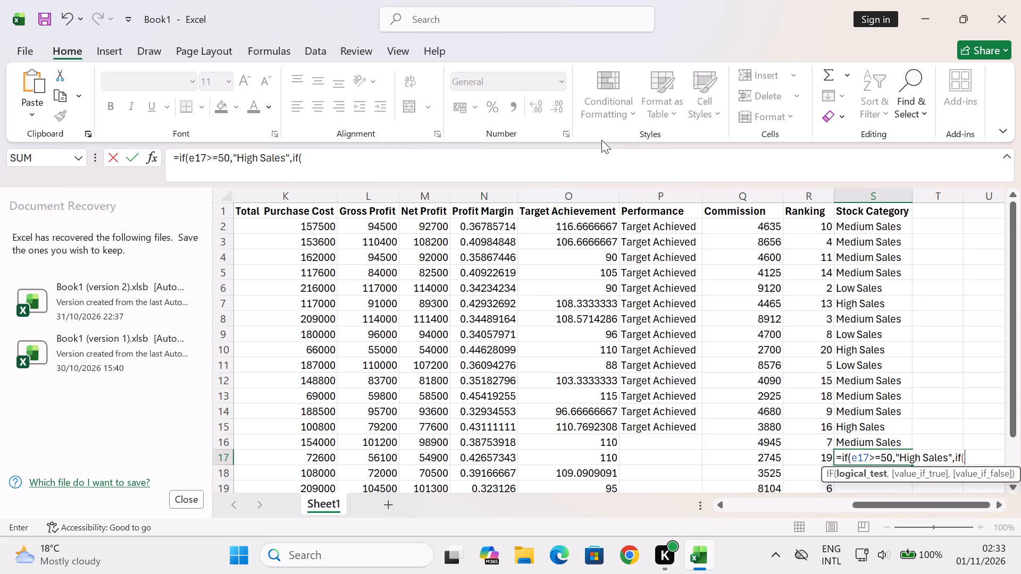
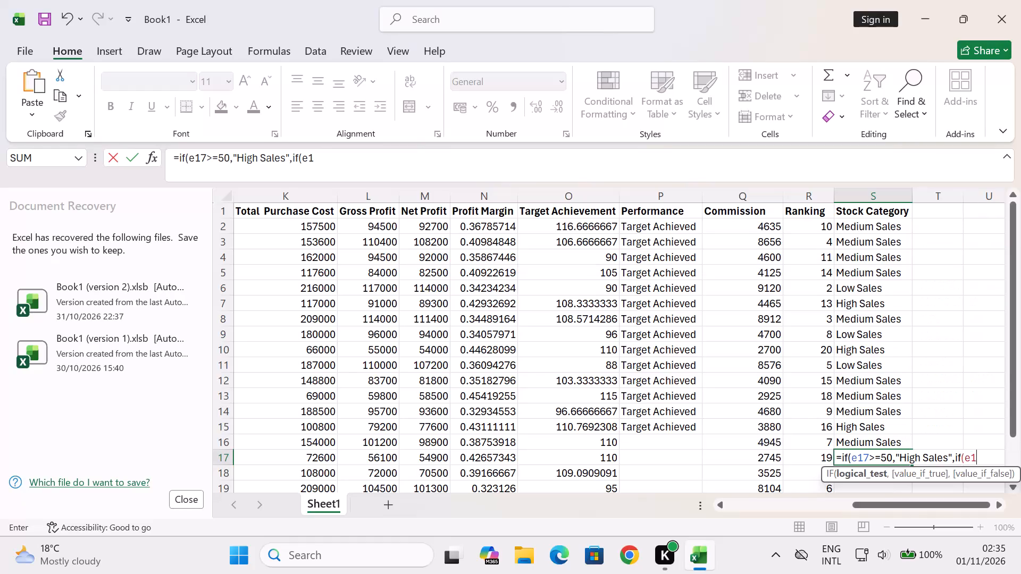
Set the nested IF's logical test in the S17 formula to e17>=25, returning "Medium Sales" when it is true.
key(7)
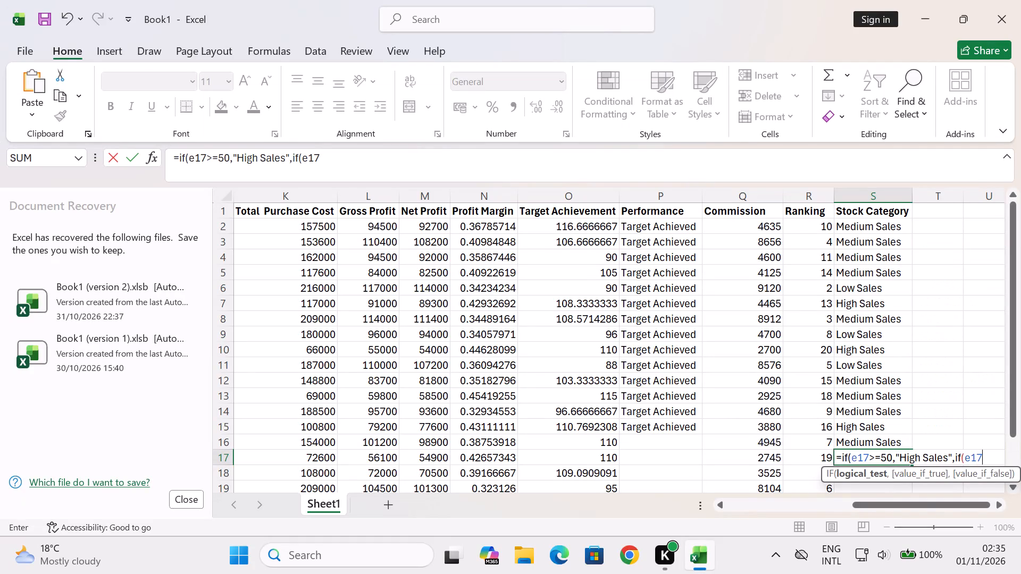
text(>=)
text(25)
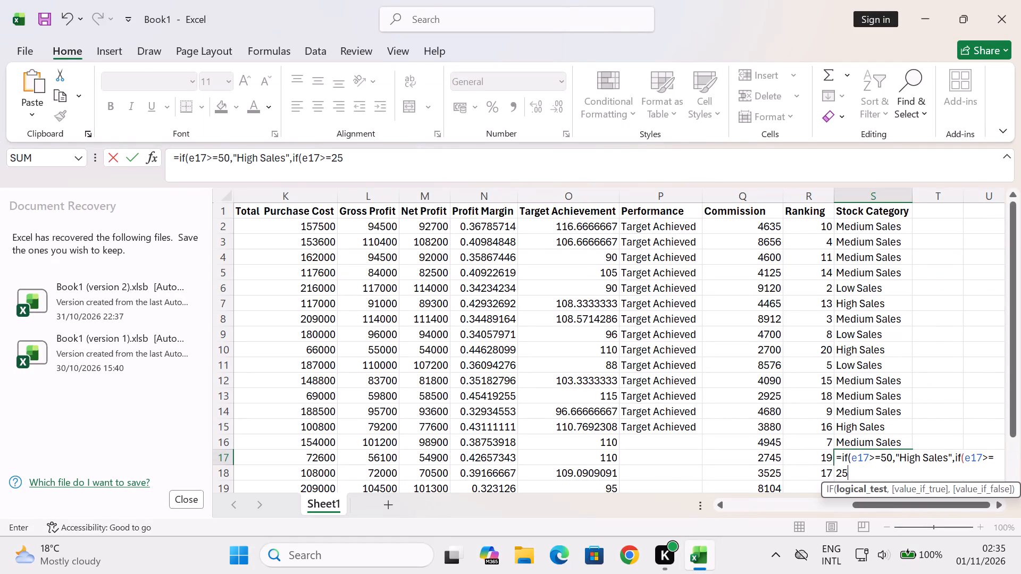
key(comma)
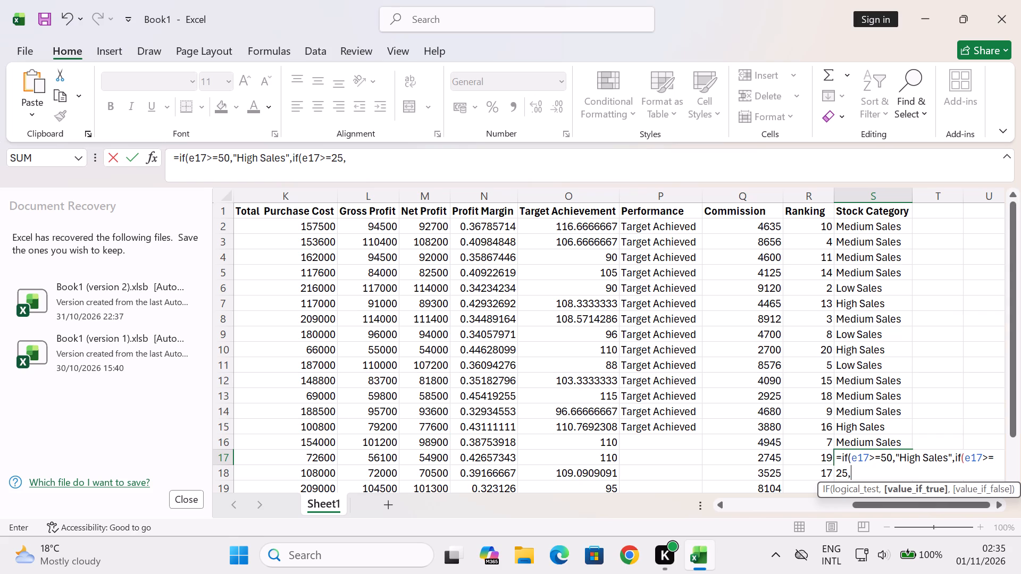
text("')
key(BackSpace)
key(shift+m)
text(edium)
key(space)
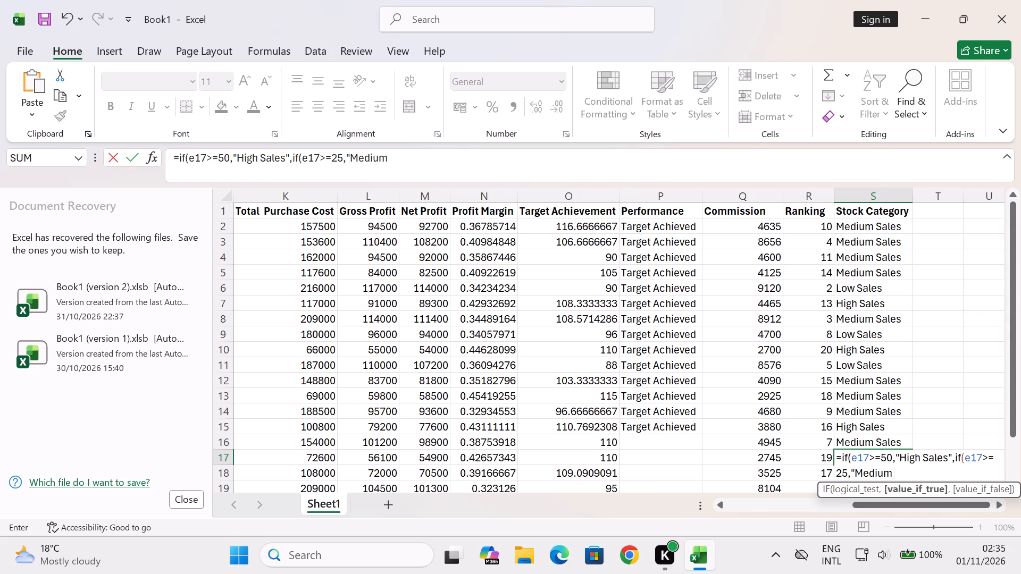
text(Sa)
text(les)
text("')
key(BackSpace)
Add "Low Sales" as the nested IF's value-if-false, close both IF functions and enter the S17 formula.
key(comma)
text("')
key(BackSpace)
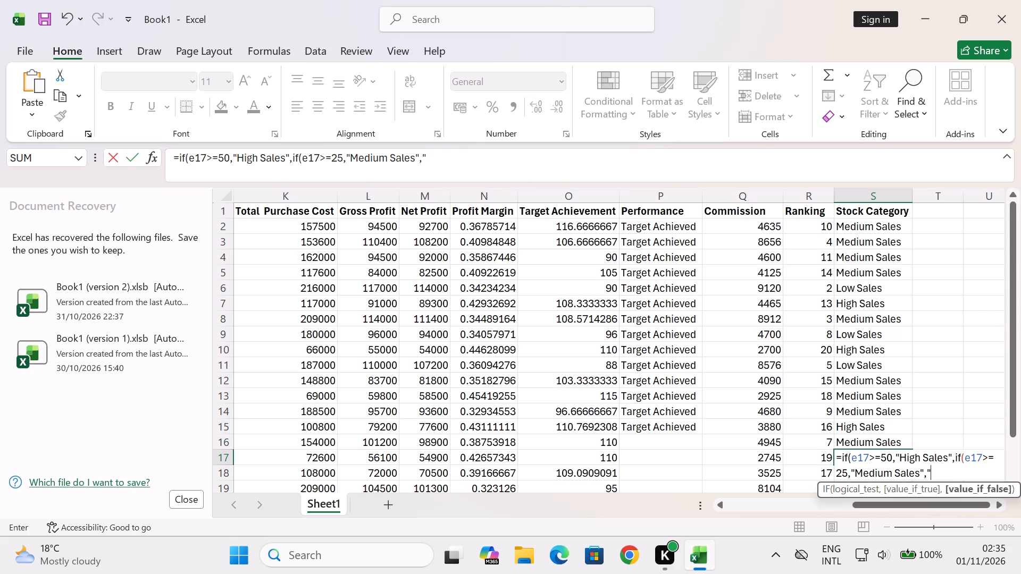
text(Lo)
text(w)
key(space)
text(Sal)
text(es)
text("')
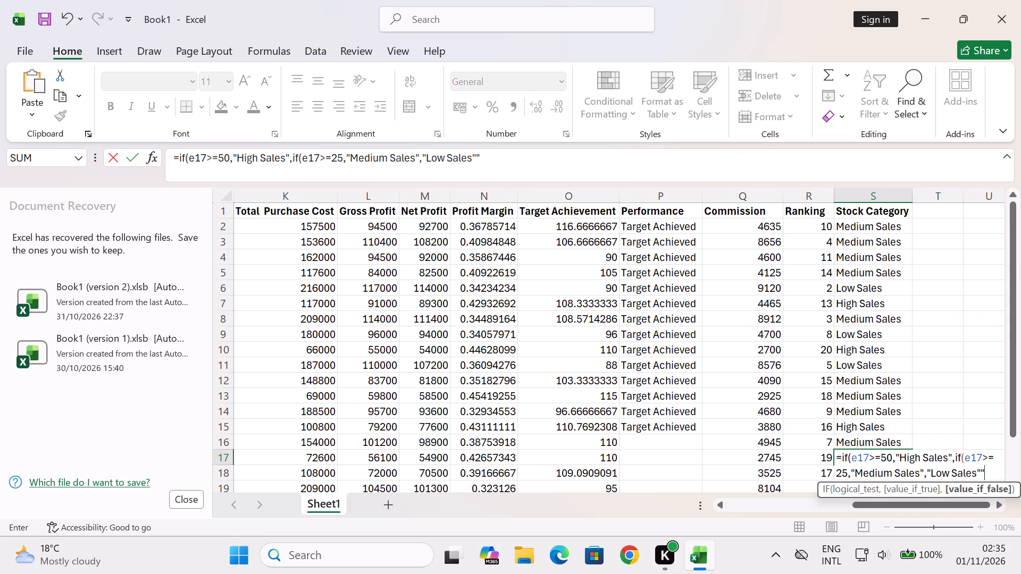
key(BackSpace)
key(shift+parenright)
key(shift+parenright)
key(Return)
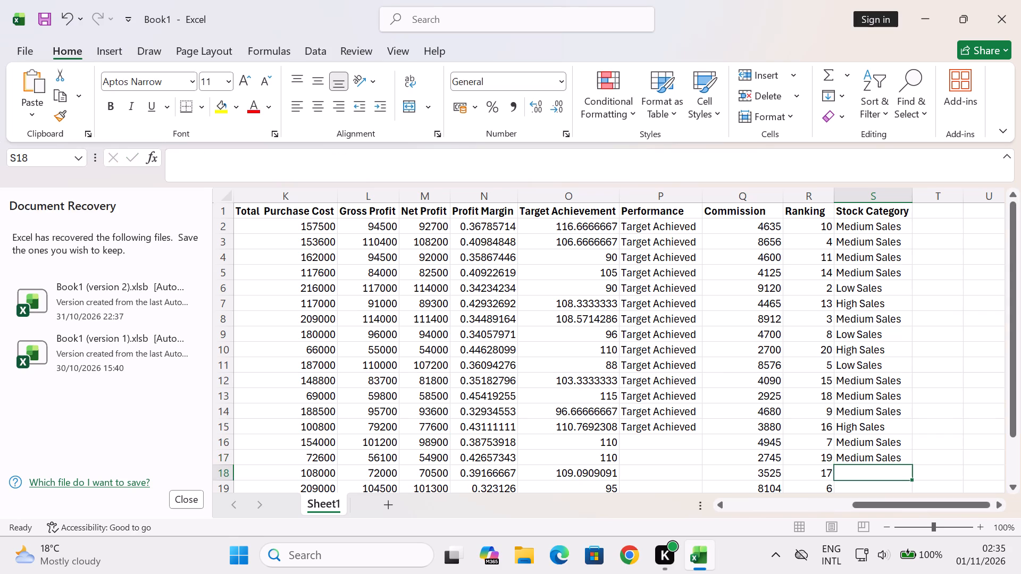
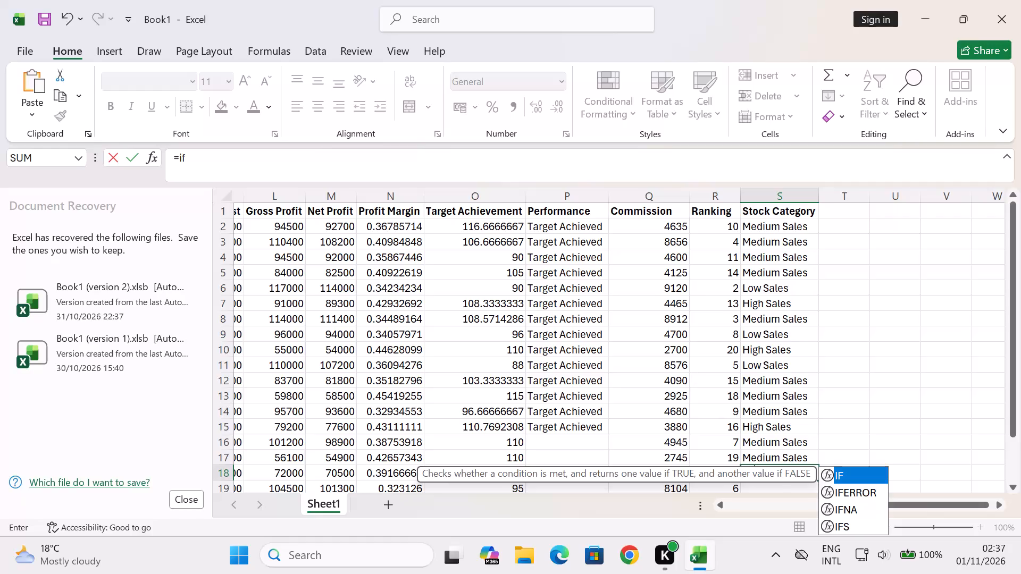
Set the S18 IF formula's logical test to e18>=50, returning "High Sales" when it is true.
key(shift+parenleft)
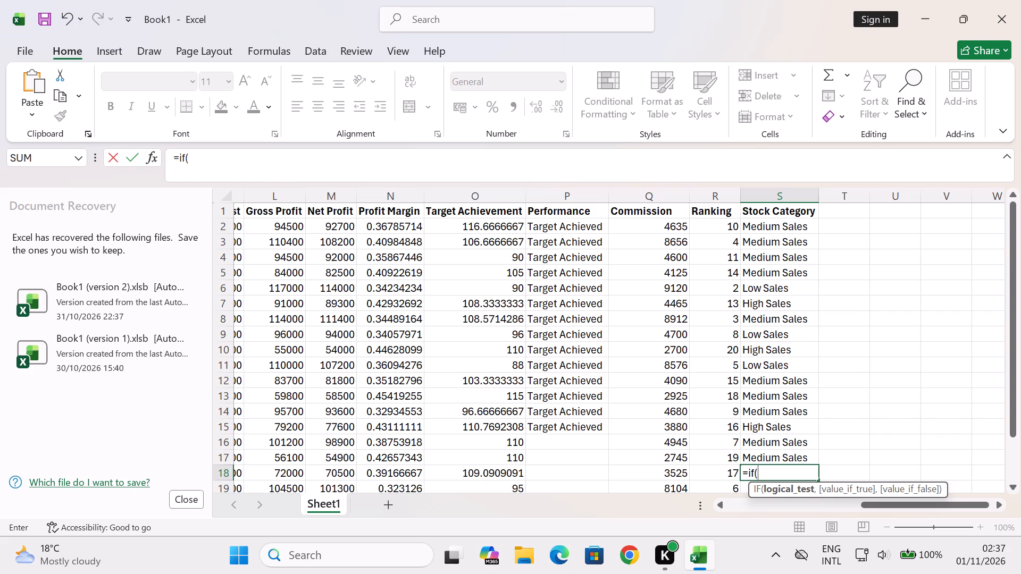
key(e)
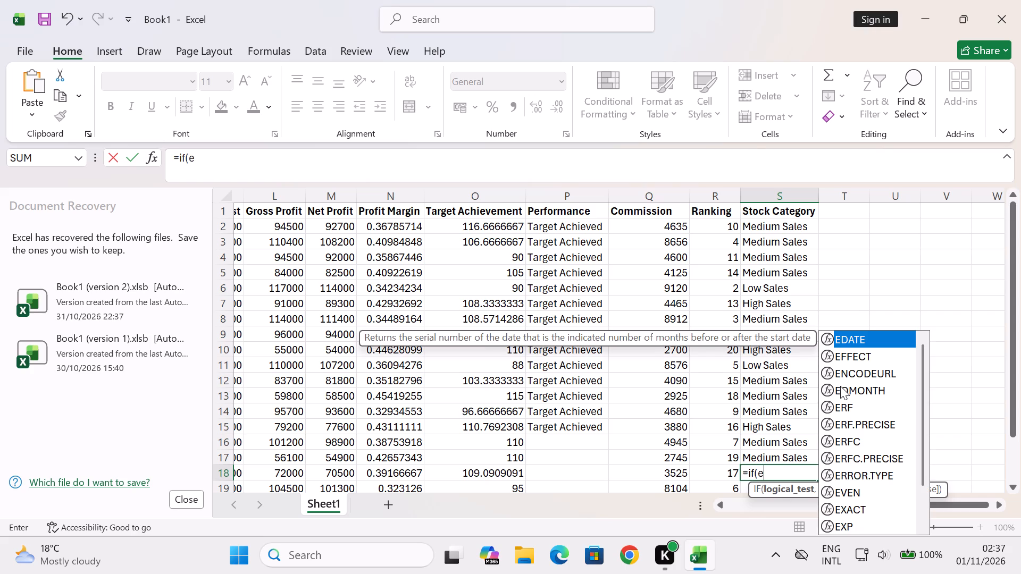
key(1)
key(8)
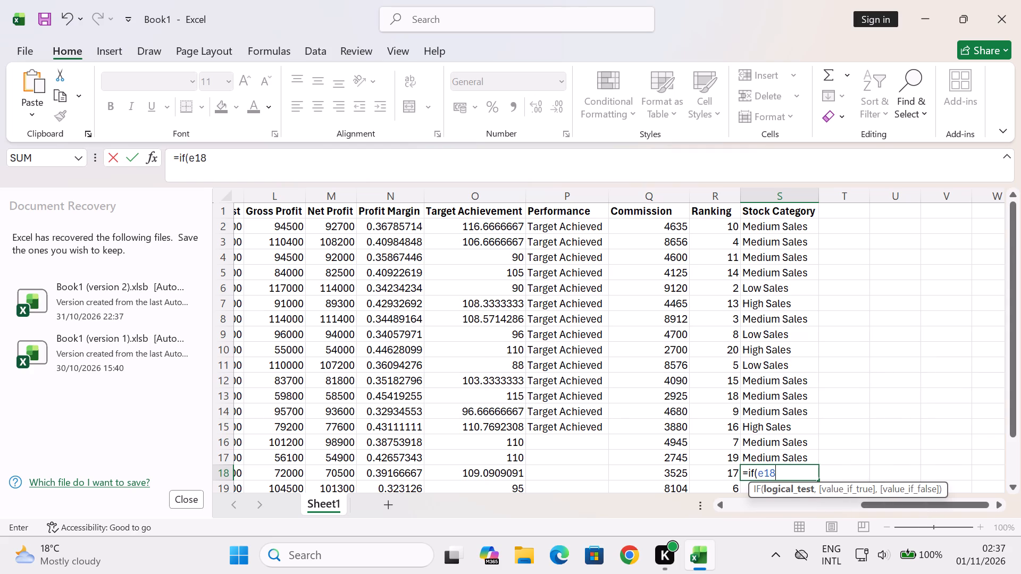
text(>=)
text(50)
key(comma)
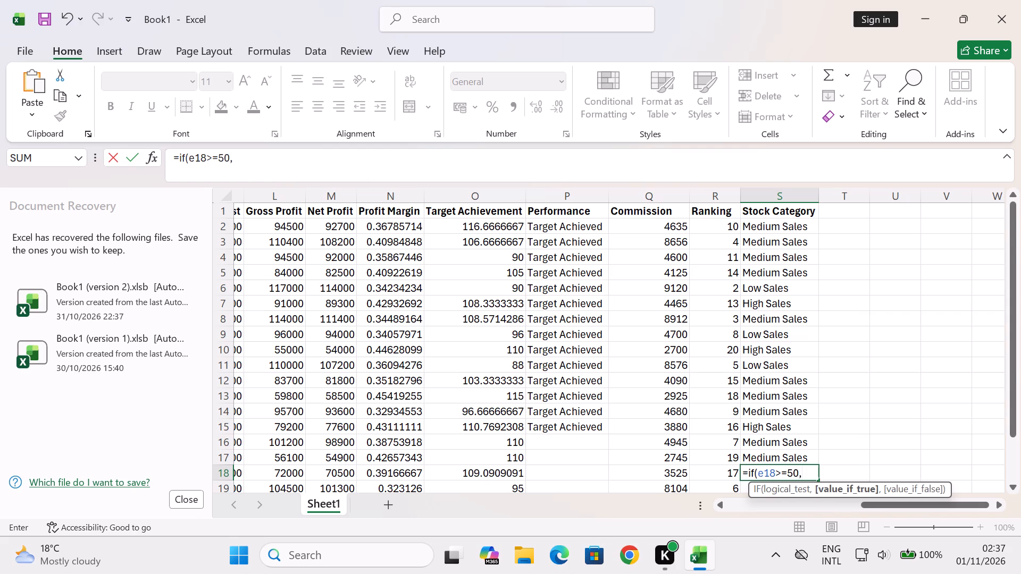
text("')
key(BackSpace)
text(hi)
key(BackSpace)
key(BackSpace)
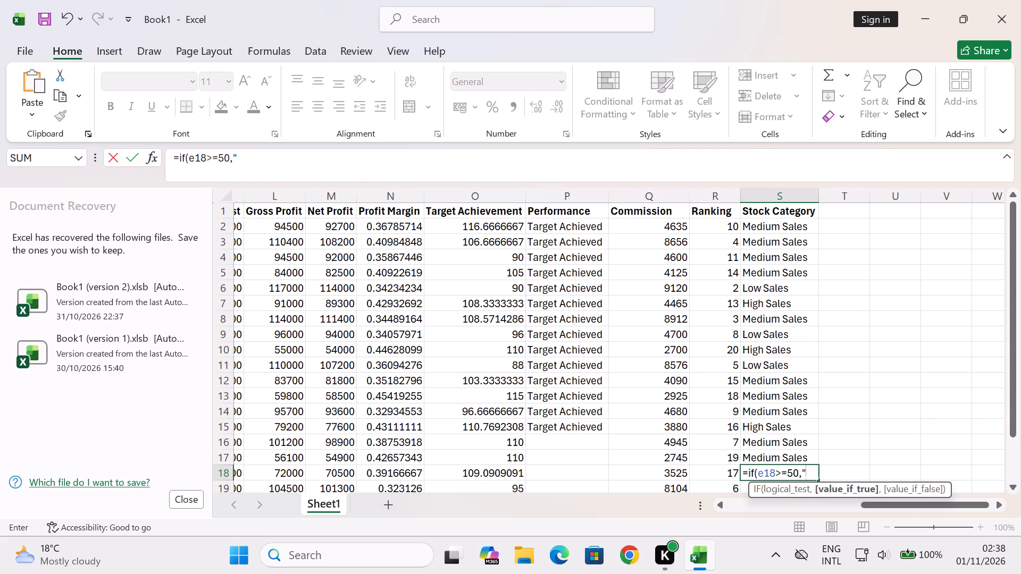
text(High)
key(space)
text(Sales)
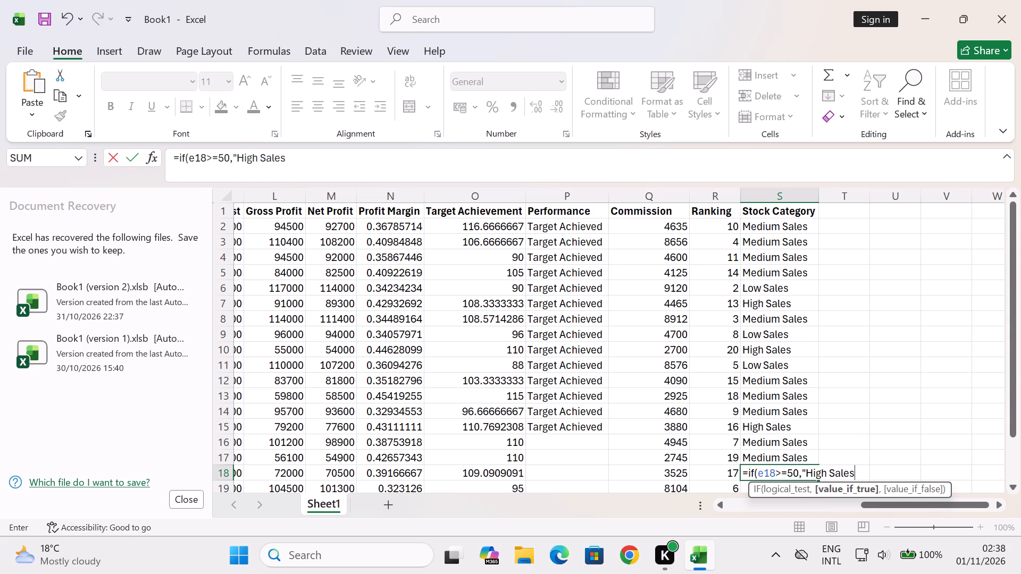
text("')
key(BackSpace)
key(comma)
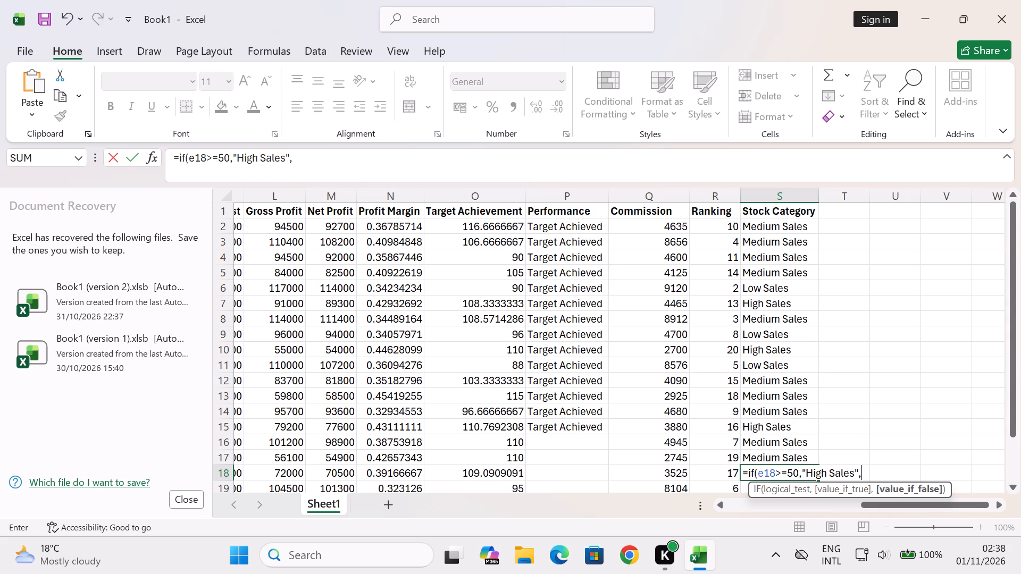
Nest a second IF in the S18 formula that tests e18>=25 and returns "Medium Sales" when it is true.
text(if)
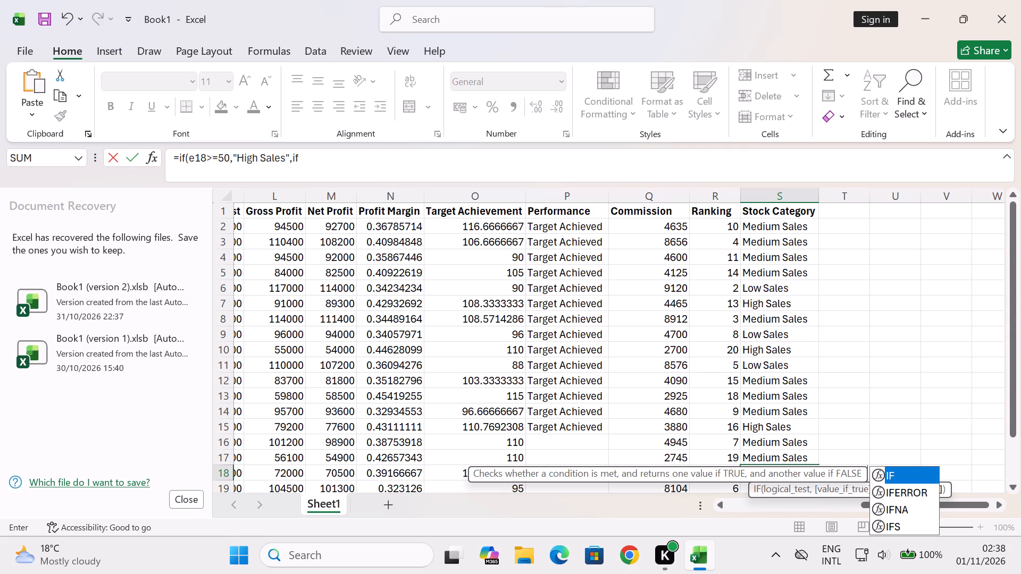
key(i)
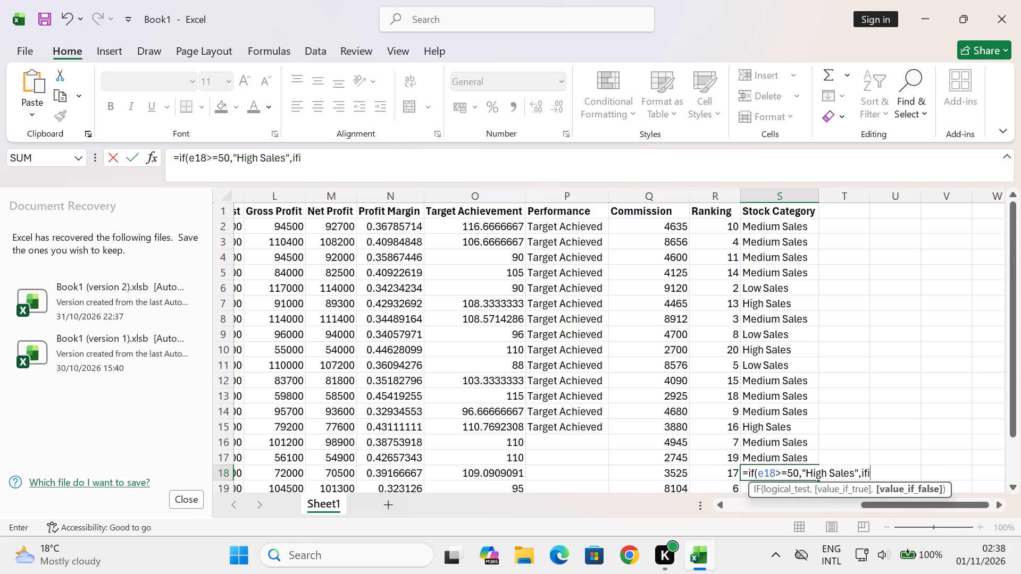
key(BackSpace)
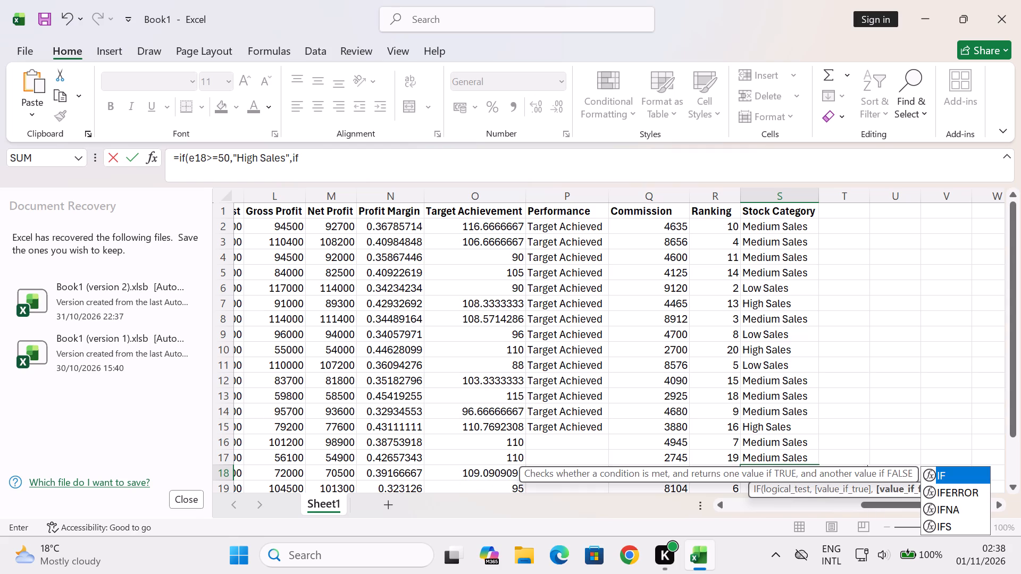
key(shift+parenleft)
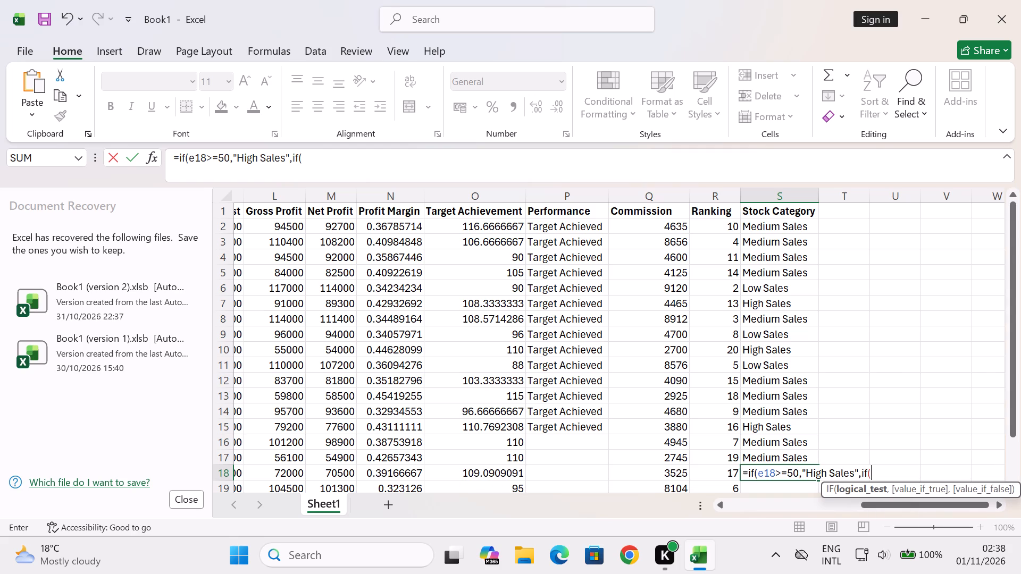
text(e18)
text(>=)
text(25)
key(comma)
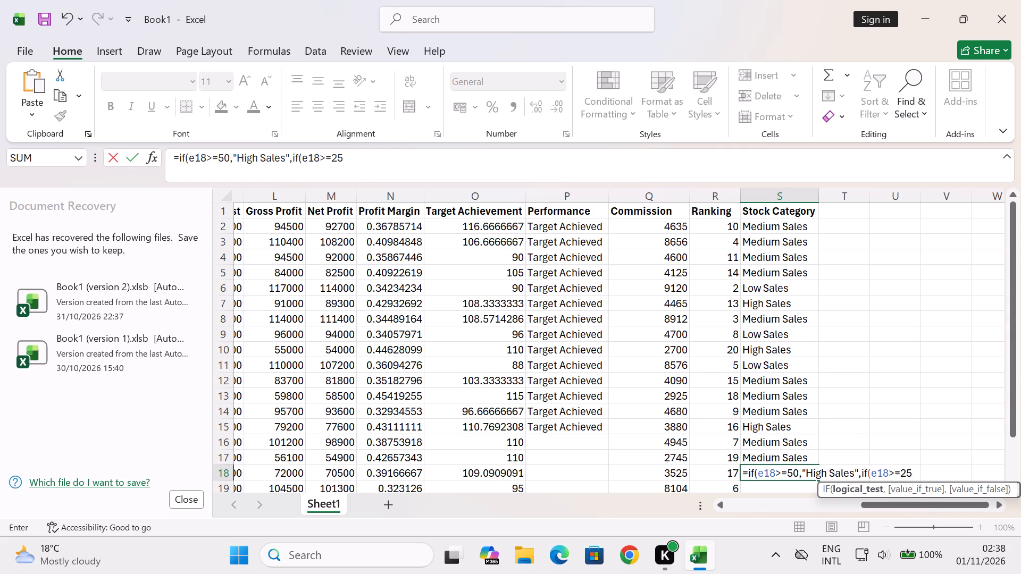
text("')
key(BackSpace)
text(Medium)
key(space)
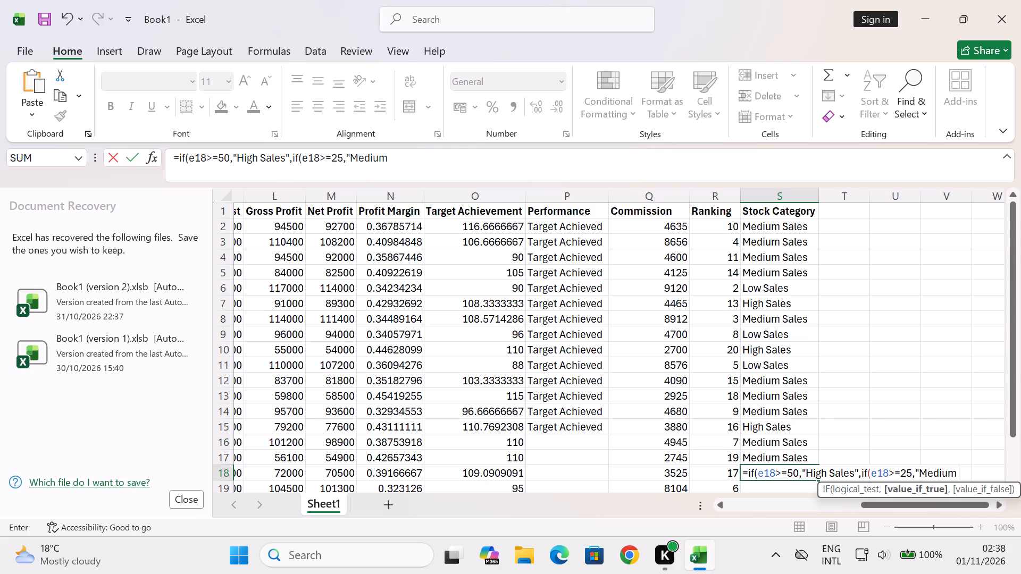
text(Sales)
text("')
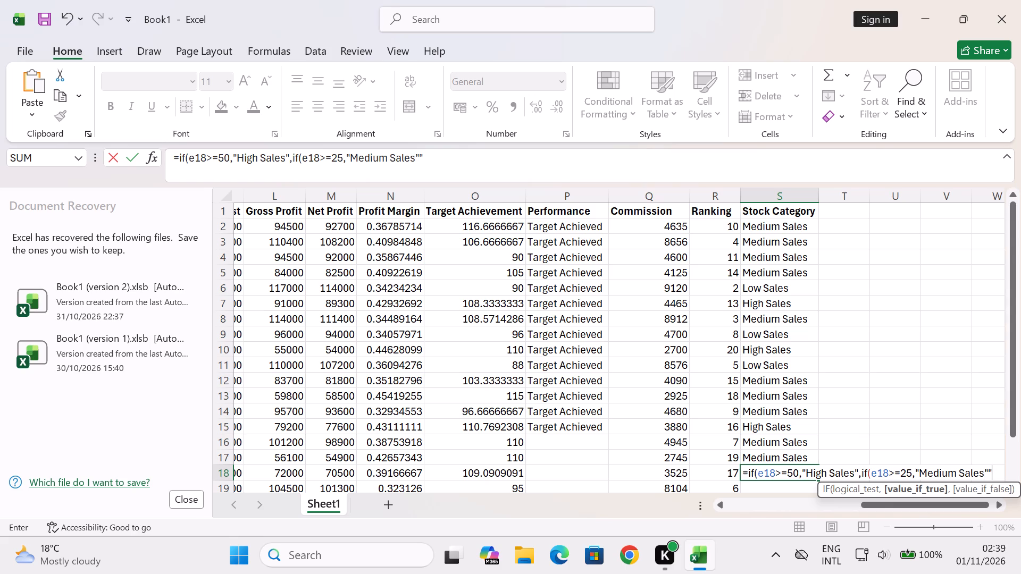
key(BackSpace)
key(comma)
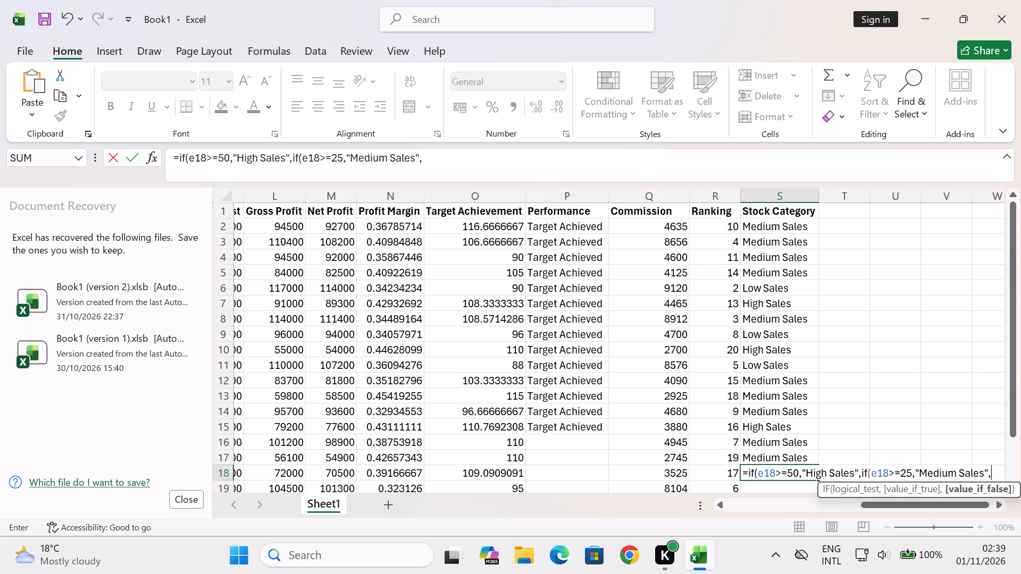
Add "Low Sales" as the nested IF's value-if-false, close both IF functions and enter the S18 formula.
text("')
key(BackSpace)
text(Low)
key(space)
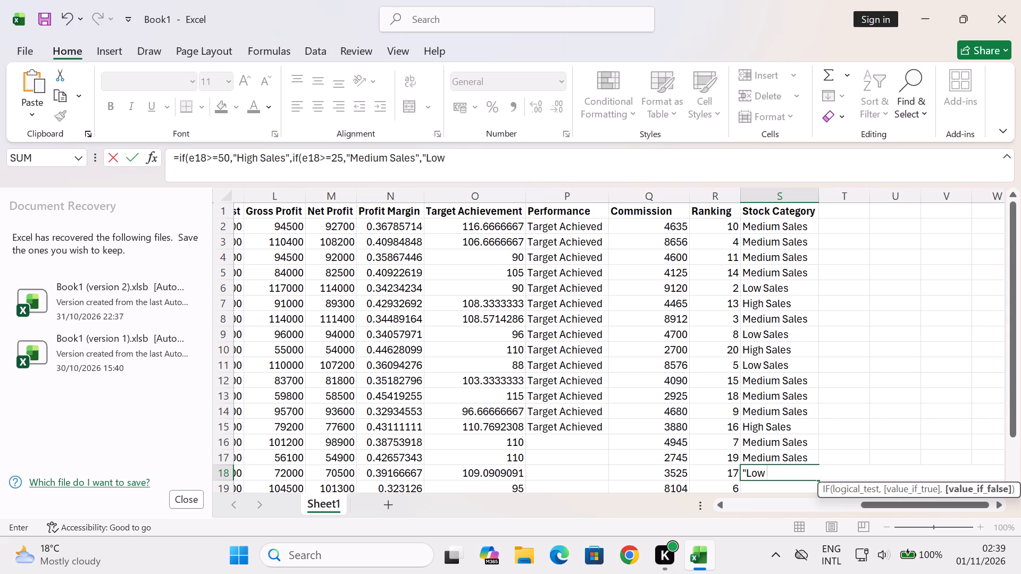
text(Sales)
text("')
key(BackSpace)
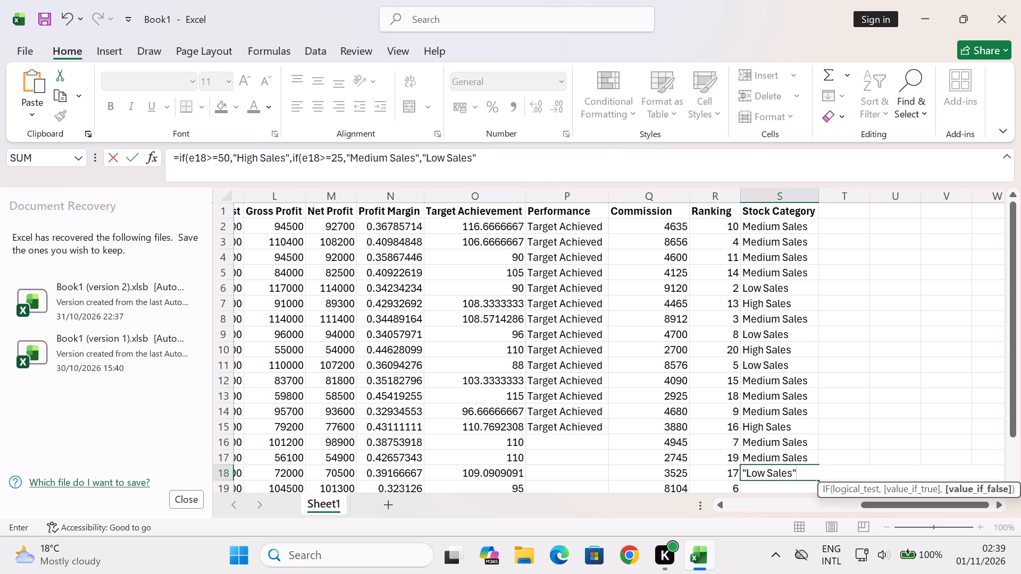
key(shift+parenright)
key(shift+parenright)
key(Return)
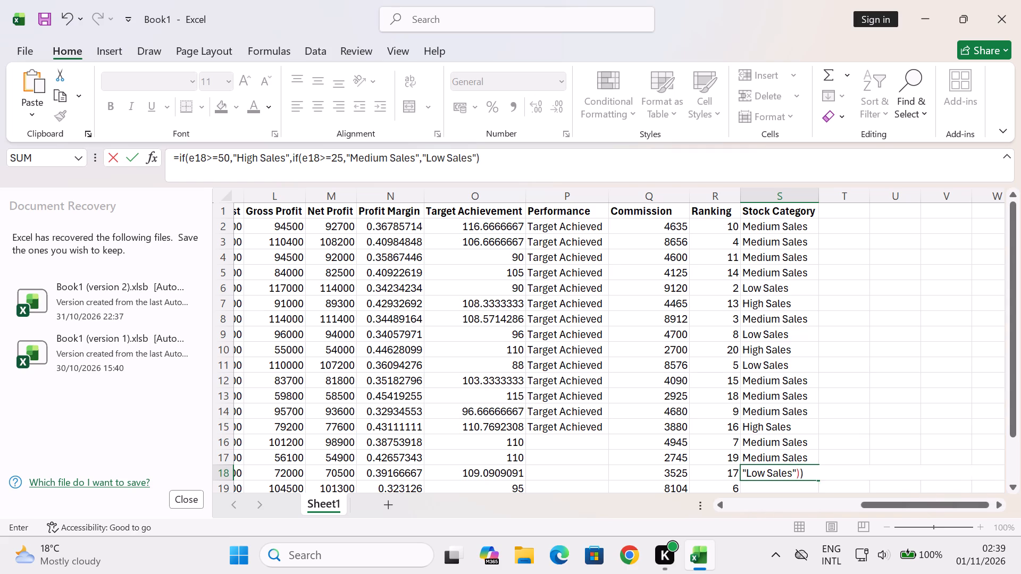
Begin an IF formula in the Stock Category cell S19.
key(equal)
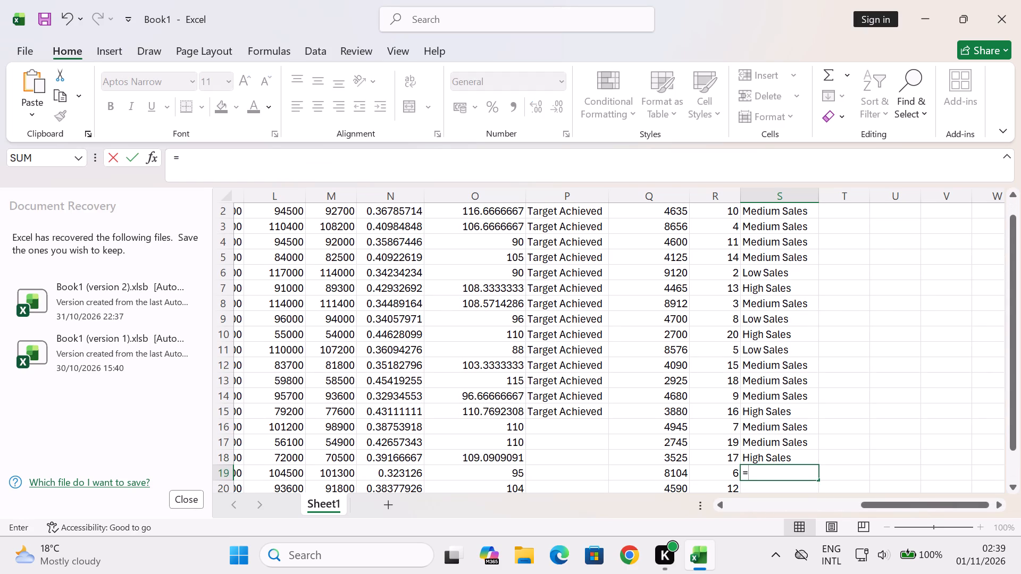
text(if)
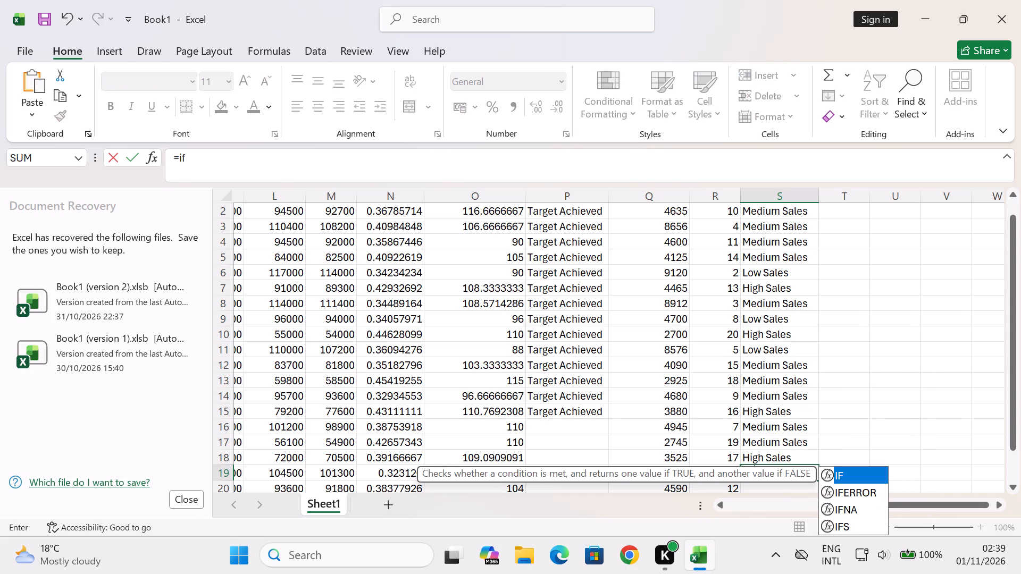
key(shift+parenleft)
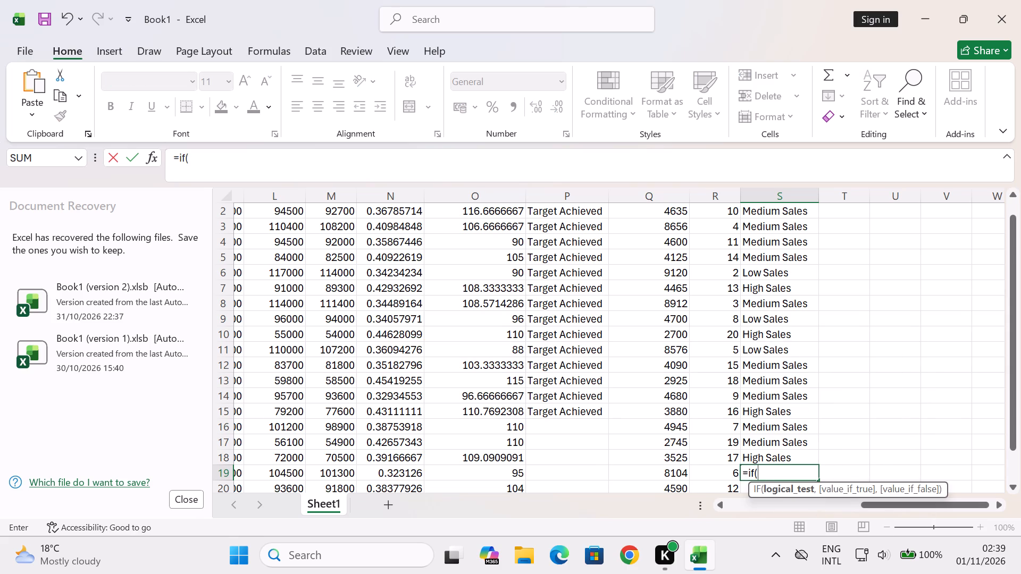
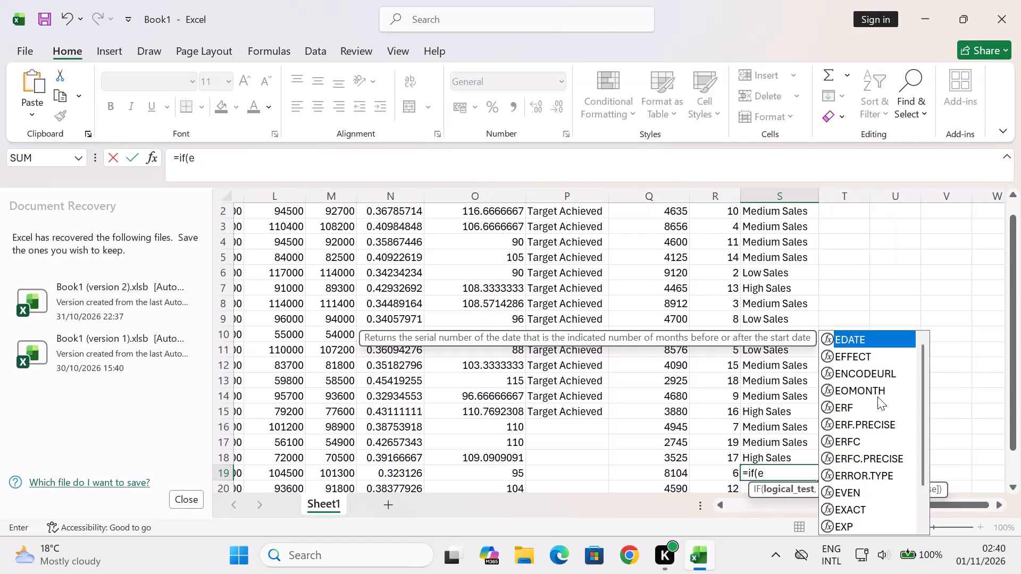
Set the S19 IF formula's logical test to e19>=50, returning "High Sales" when it is true.
text(19)
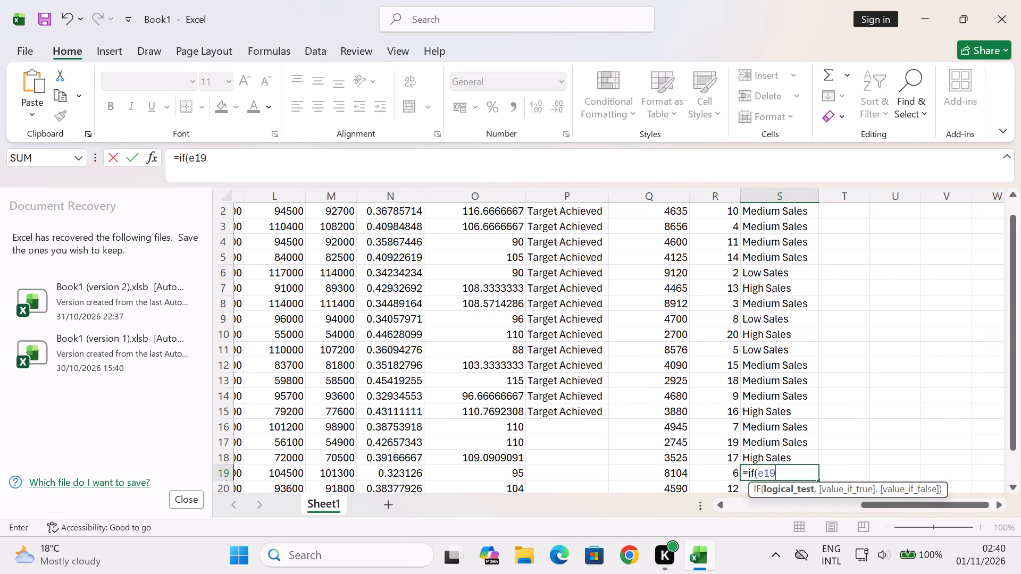
text(>=)
text(50)
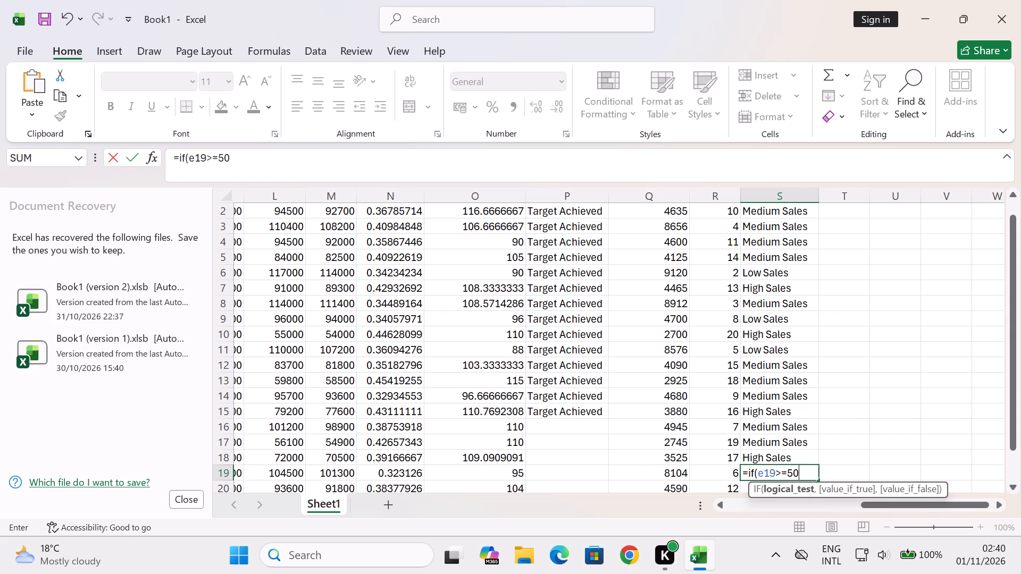
key(comma)
key(shift+quotedbl)
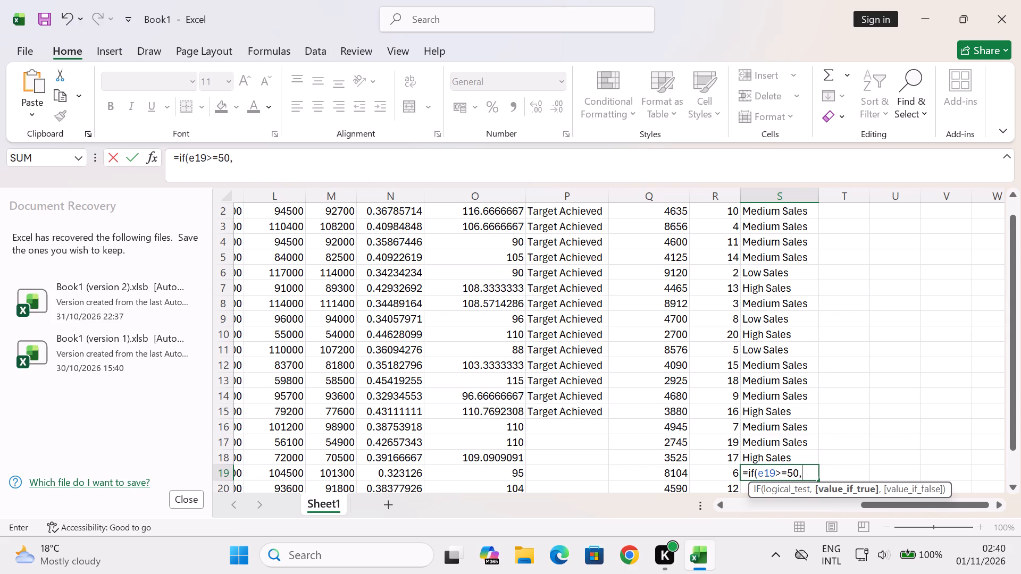
key(shift+apostrophe)
key(BackSpace)
text(High)
key(space)
text(Sales)
text("')
key(BackSpace)
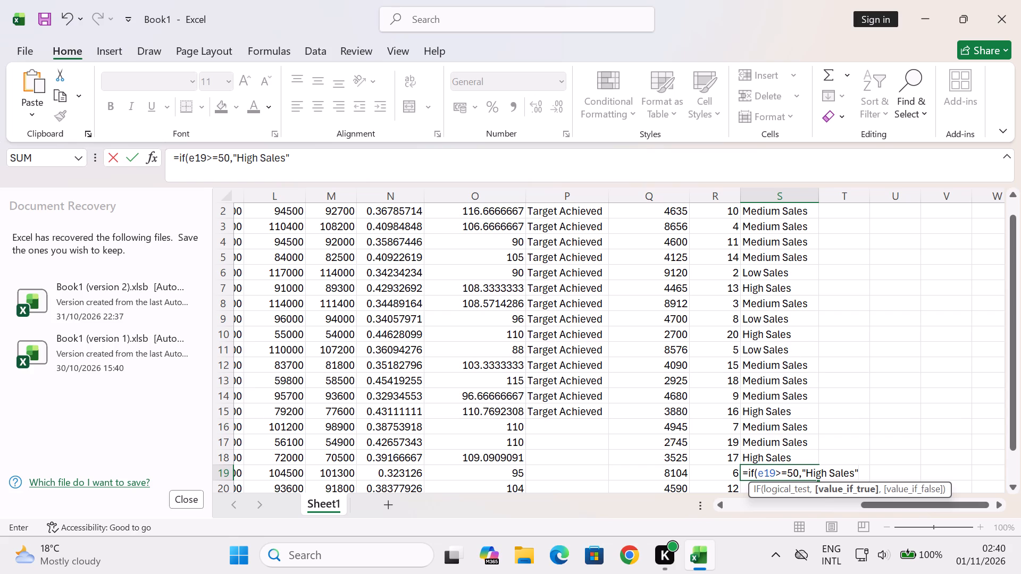
Nest a second IF in the S19 formula that tests e19>=25 and returns "Medium Sales" when it is true.
key(comma)
text(if)
key(shift+parenleft)
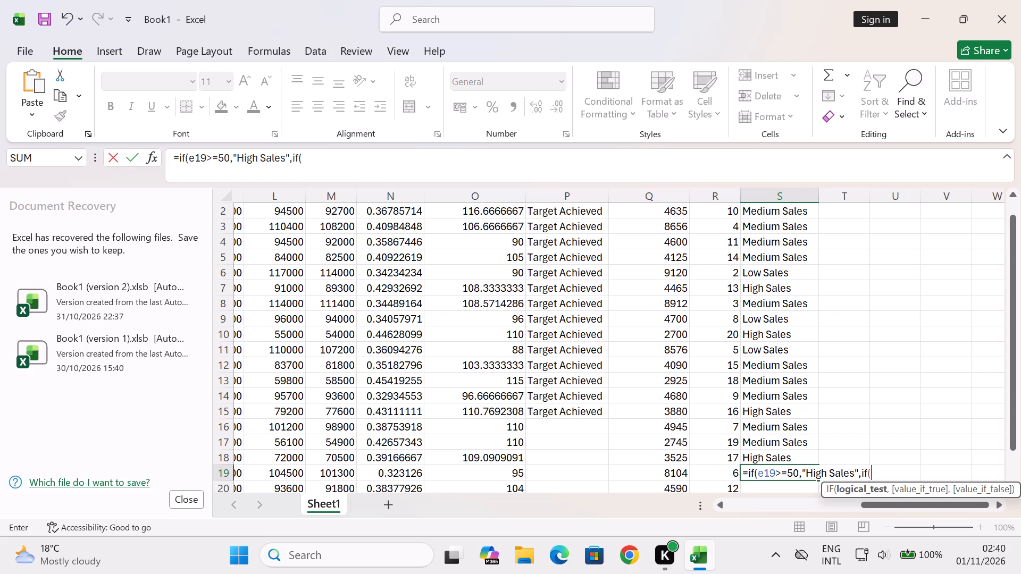
text(e1)
key(9)
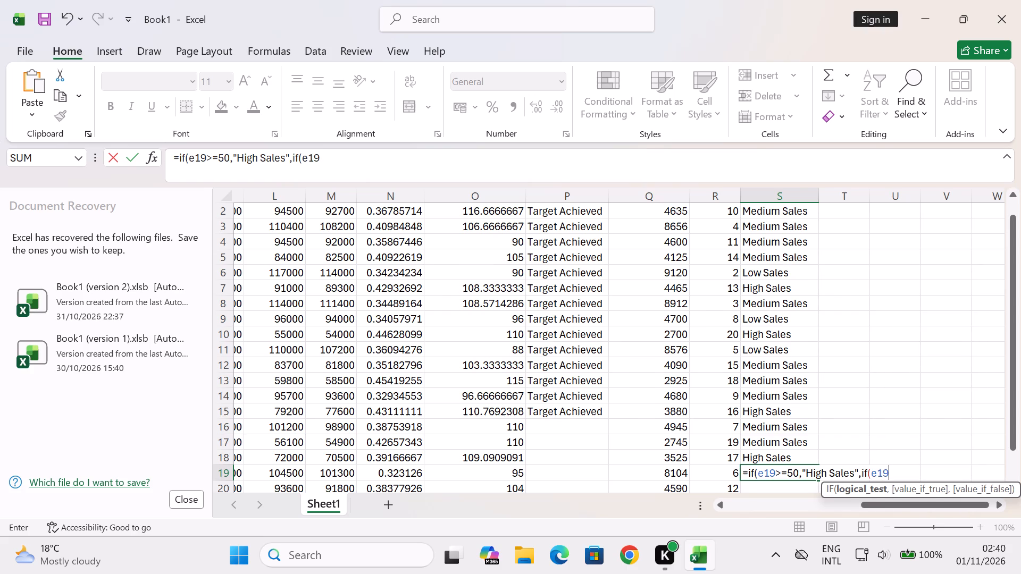
text(>=)
text(25)
text(,"')
key(BackSpace)
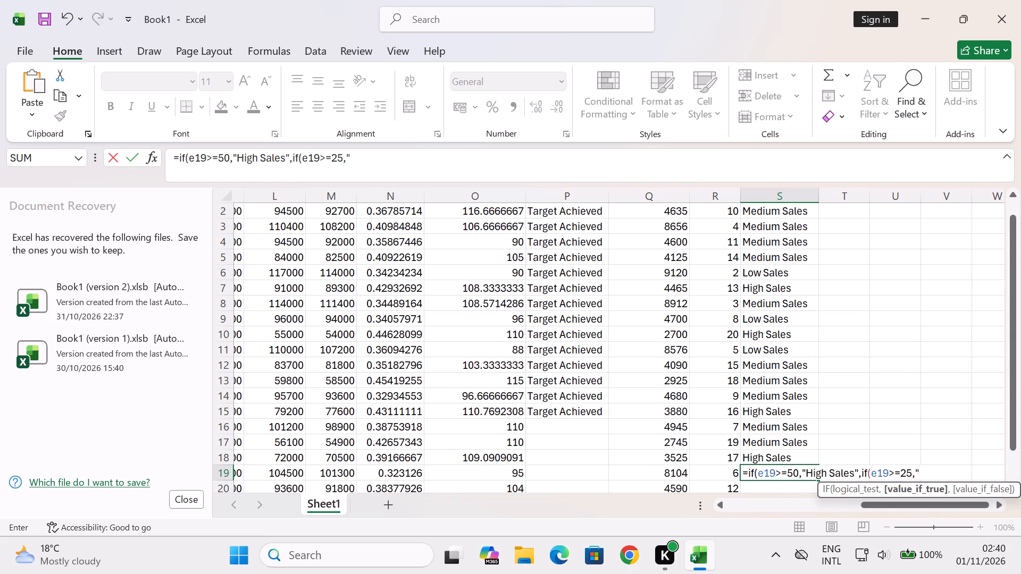
key(shift+m)
text(edium)
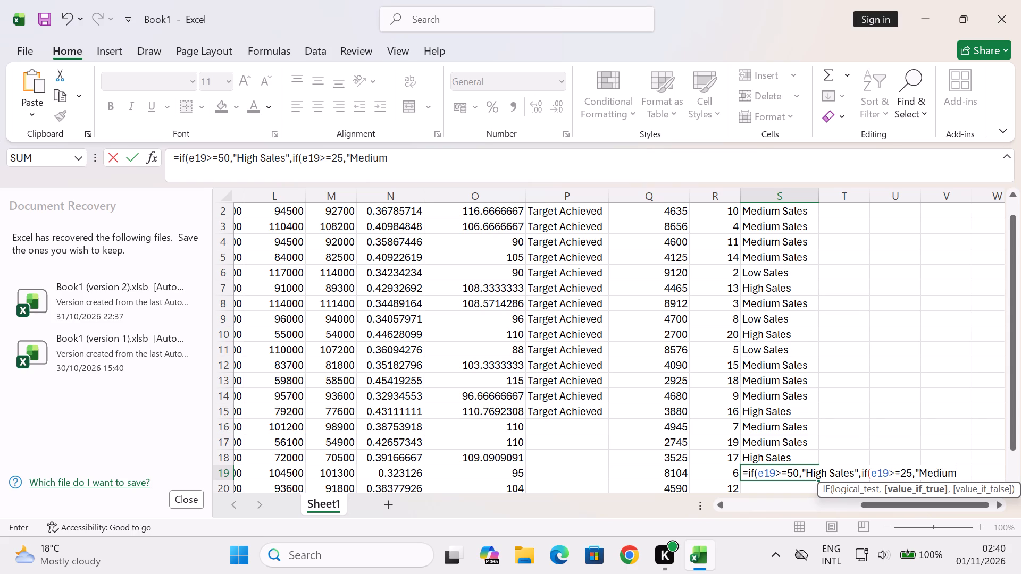
key(space)
text(Sales)
text("')
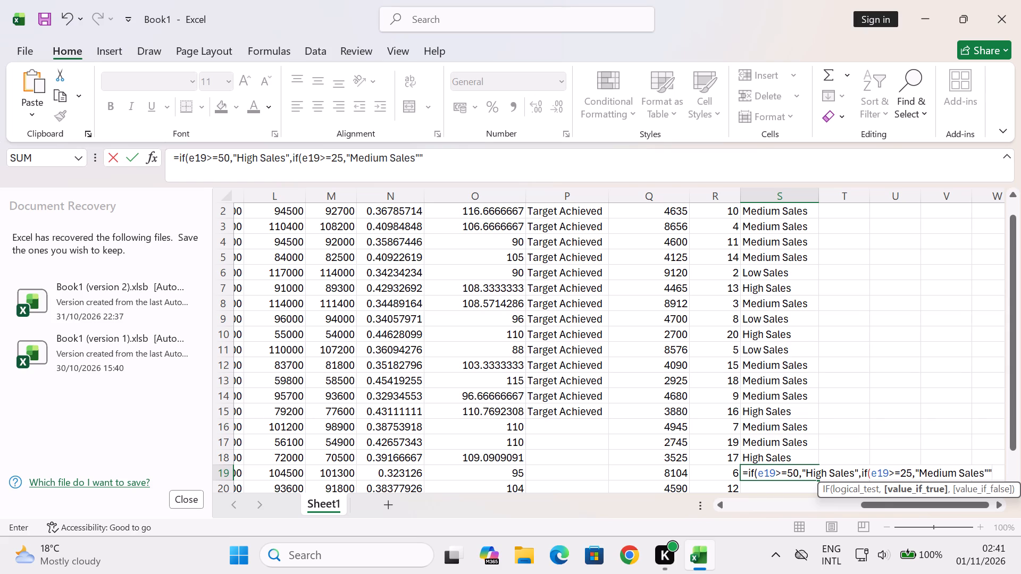
key(BackSpace)
Add "Low Sales" as the nested IF's value-if-false, close both IF functions and enter the S19 formula.
key(comma)
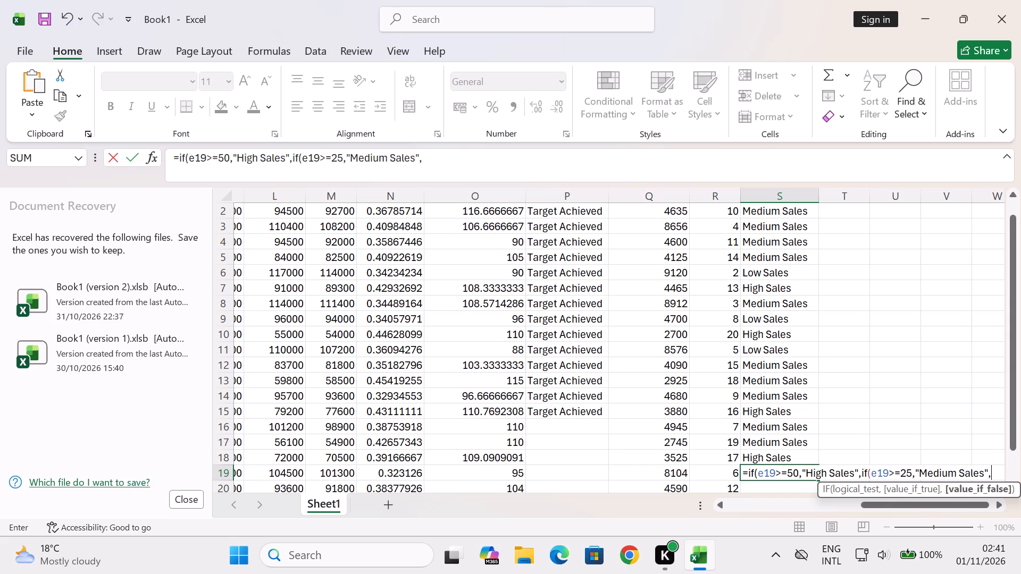
text("')
key(BackSpace)
text(Lo)
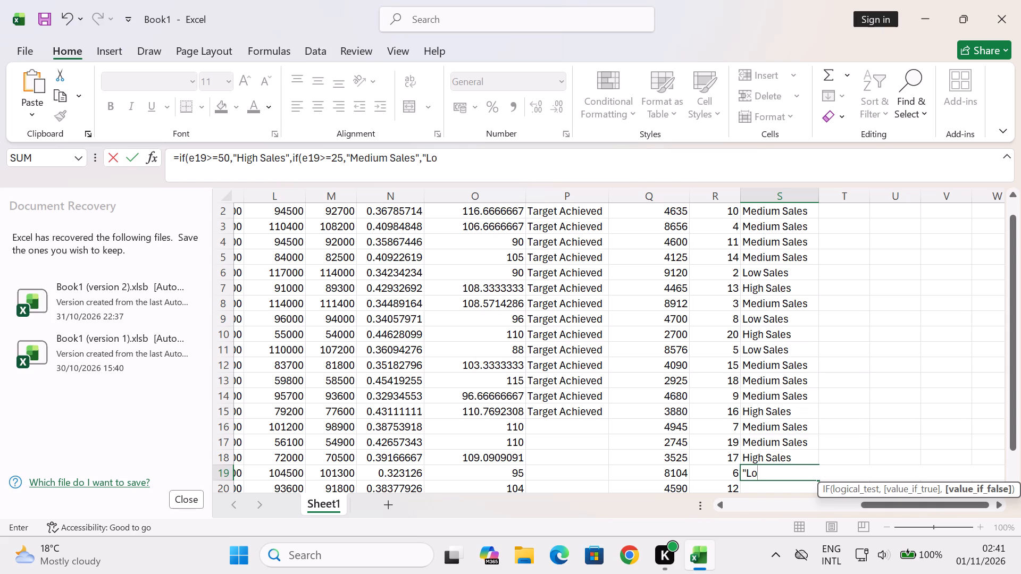
key(w)
key(space)
text(Sales)
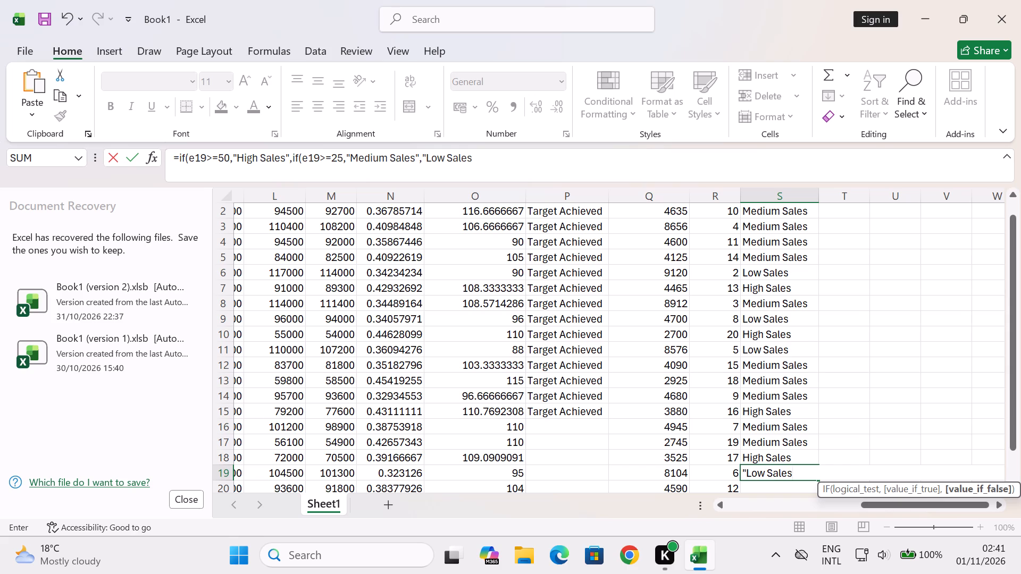
text("')
key(BackSpace)
key(shift+parenright)
key(shift+parenright)
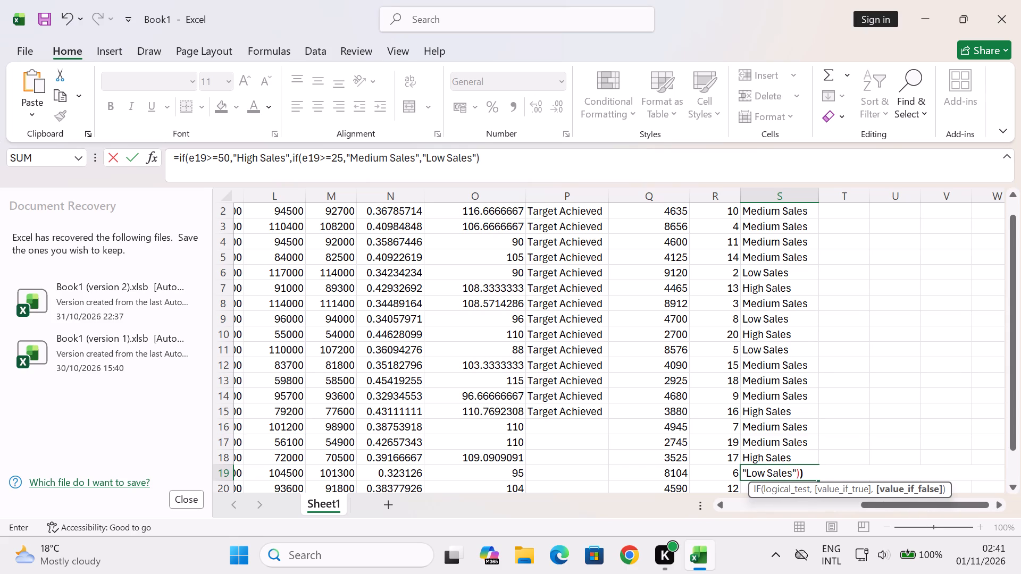
key(Return)
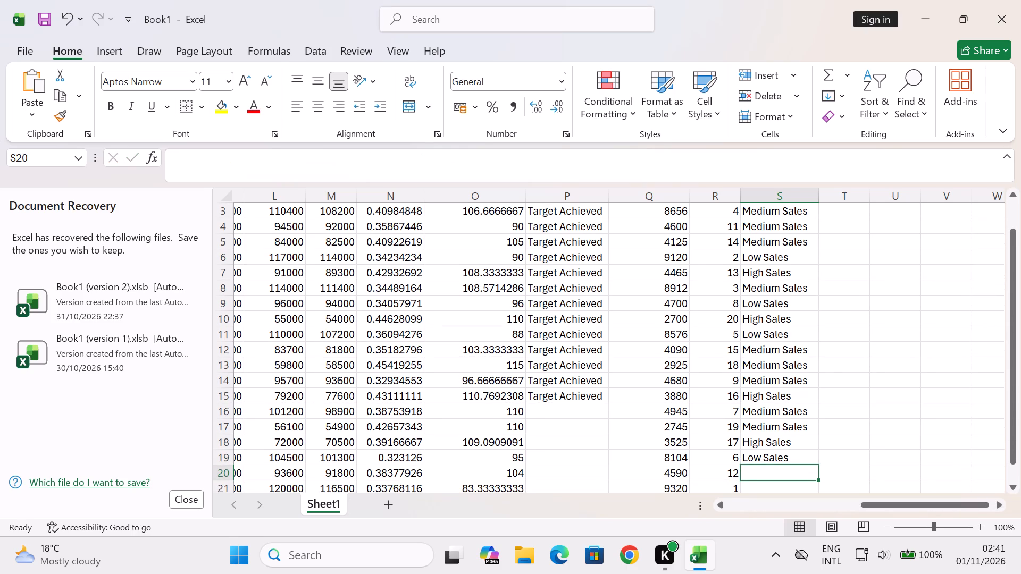
Start an IF formula in the Stock Category cell S20 that tests e20>=50 and returns "High Sales" when it is true.
key(equal)
key(i)
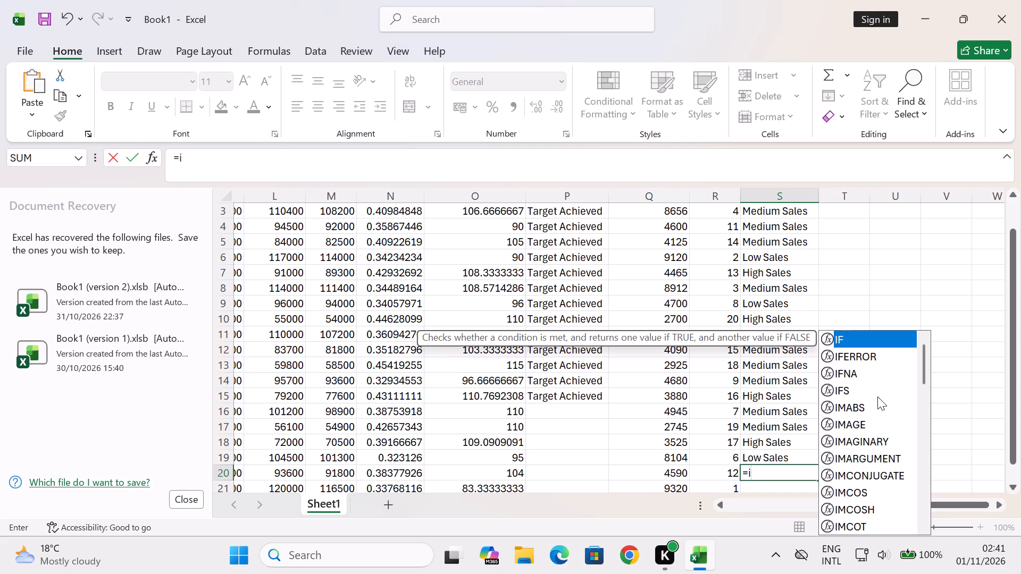
key(f)
key(shift+parenleft)
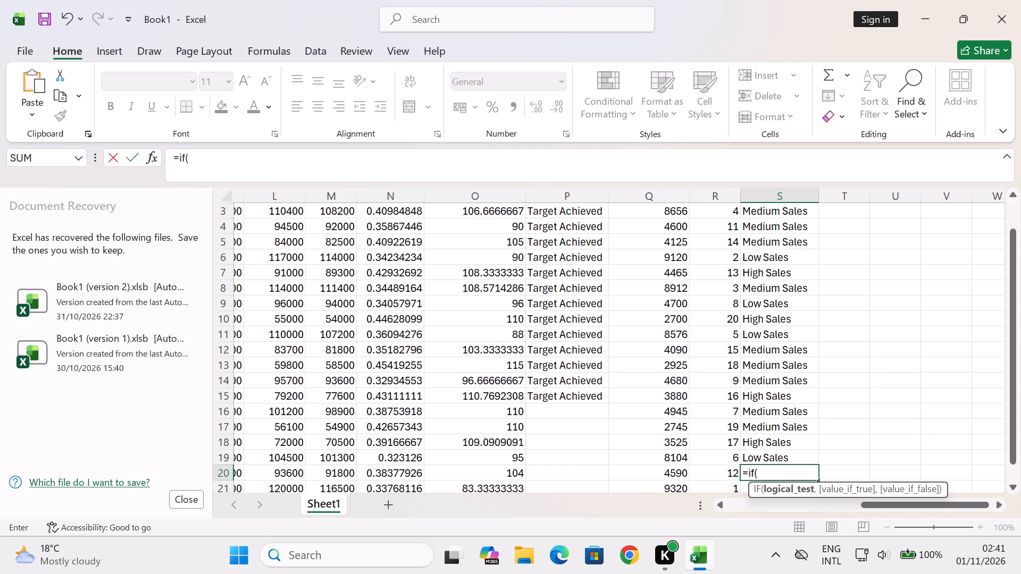
text(e20)
text(.=)
key(BackSpace)
key(BackSpace)
text(>=)
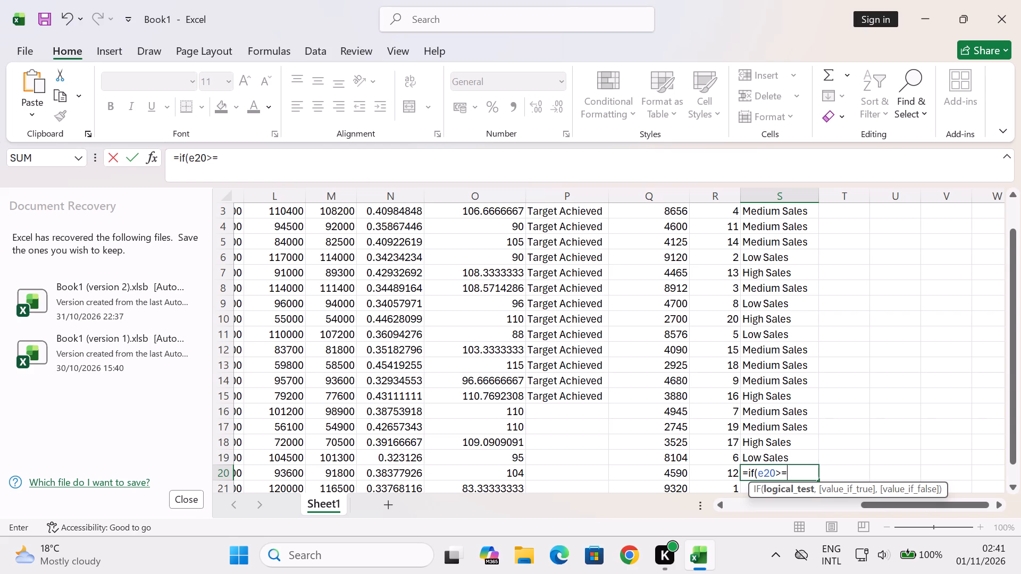
text(50,)
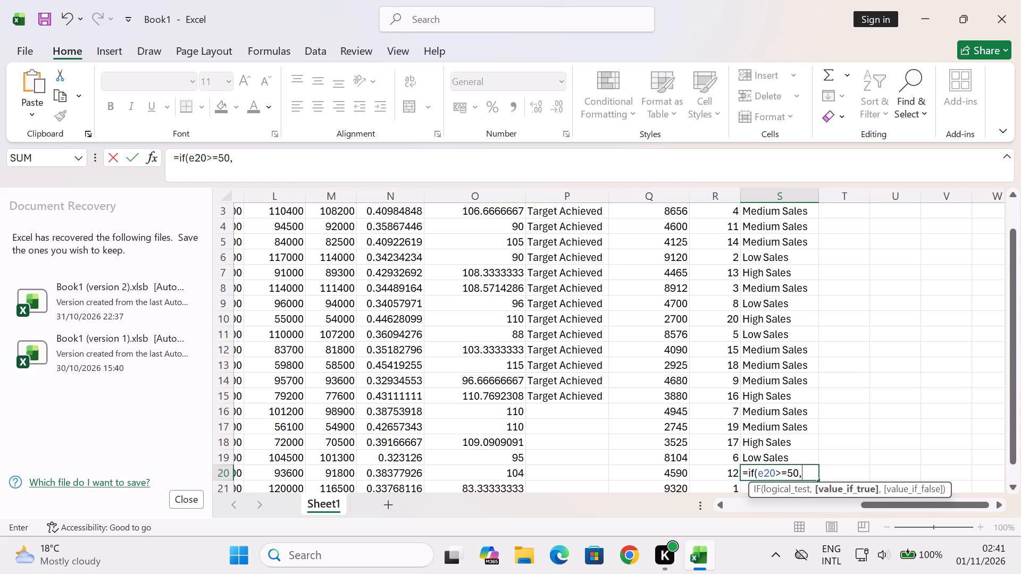
text("')
key(BackSpace)
text(High)
key(space)
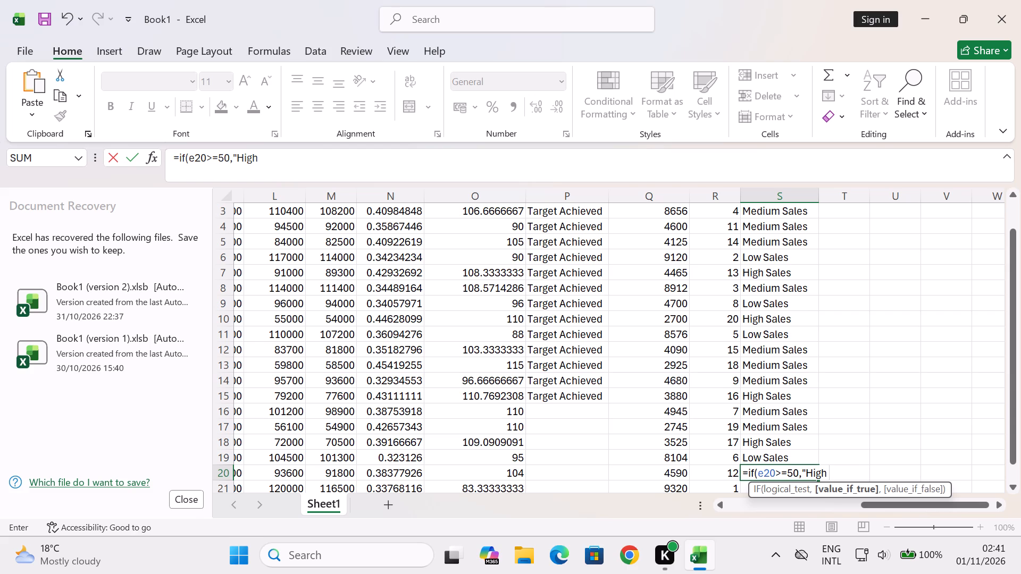
text(Sales)
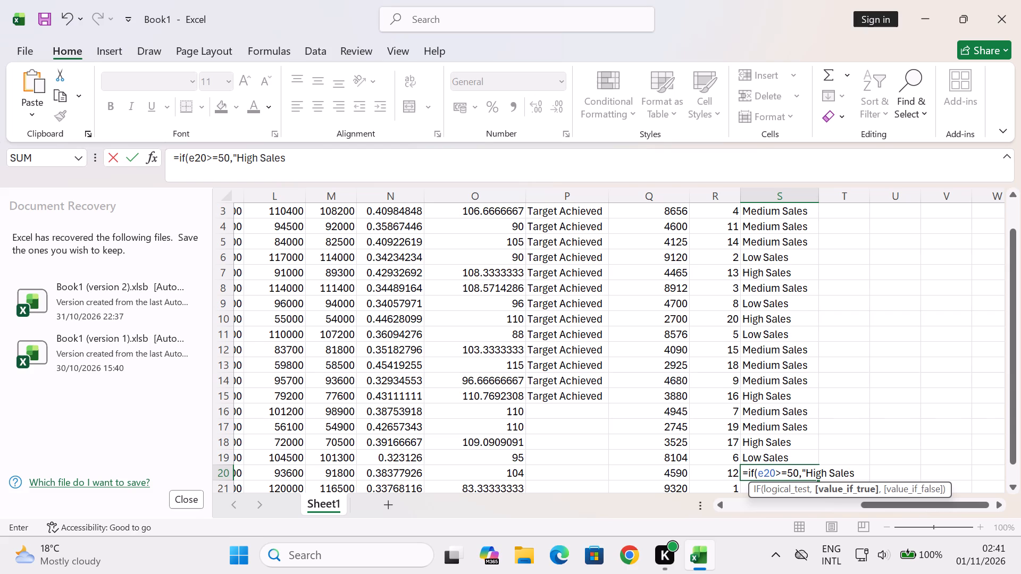
text("')
key(BackSpace)
Nest a second IF in the S20 formula that tests e20>=25 and returns "(Medium Sales" when it is true.
key(comma)
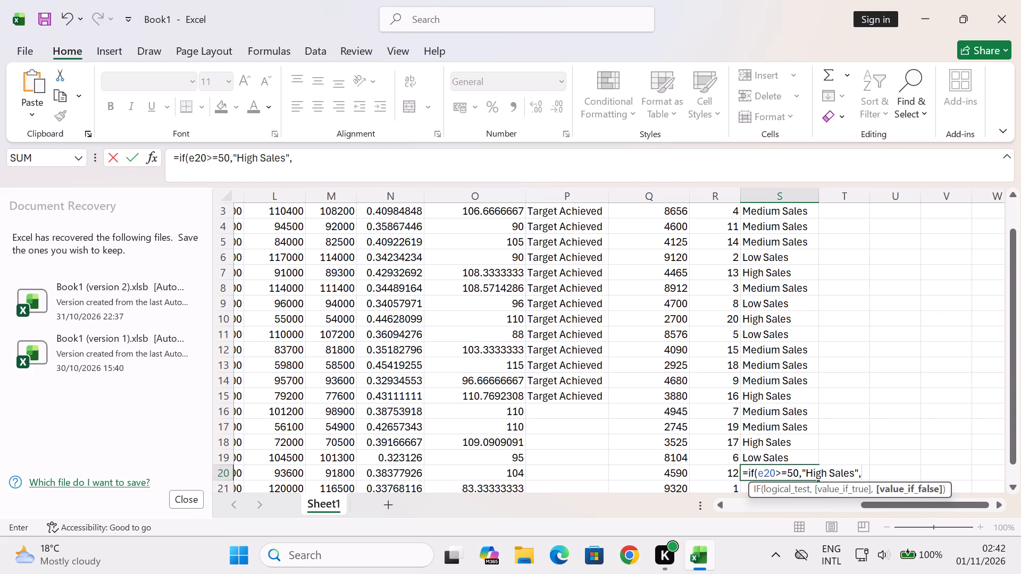
text(if)
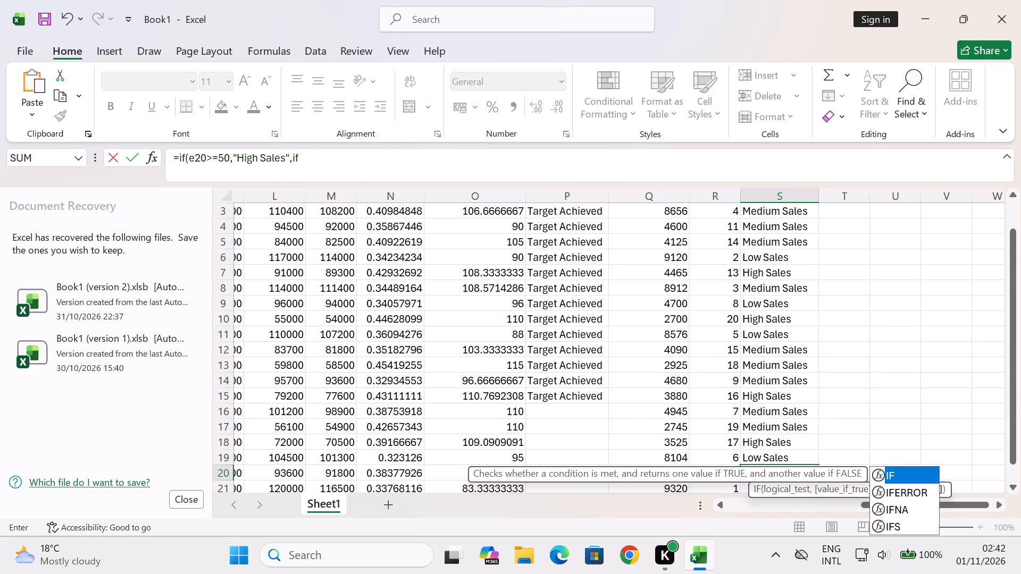
key(shift+parenleft)
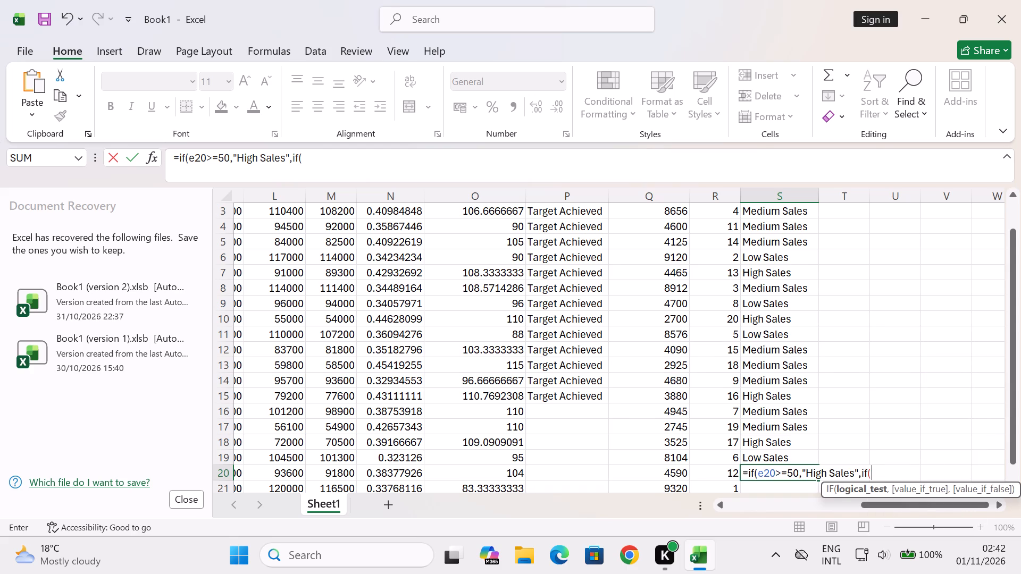
text(e20)
text(>=)
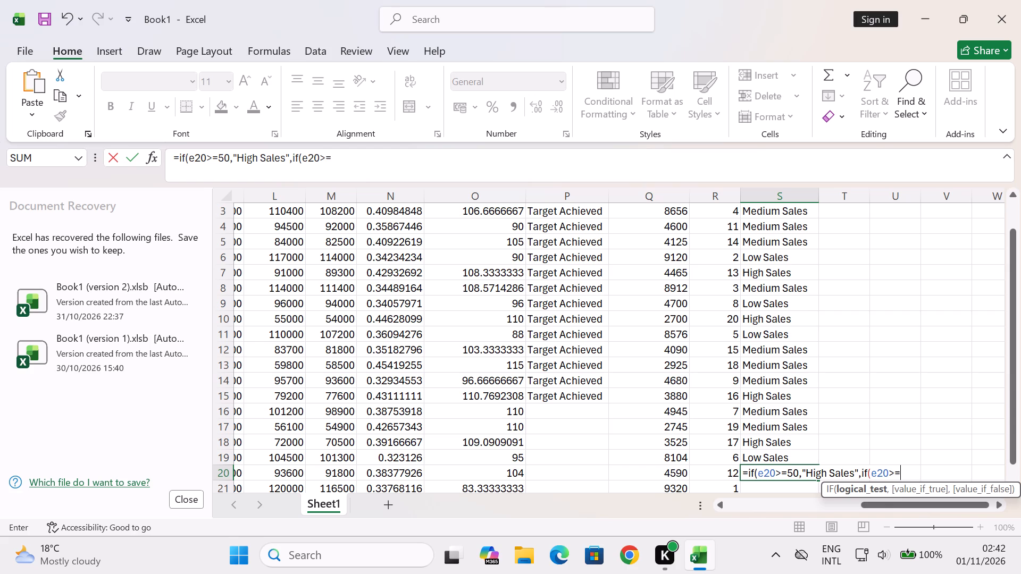
text(25)
key(comma)
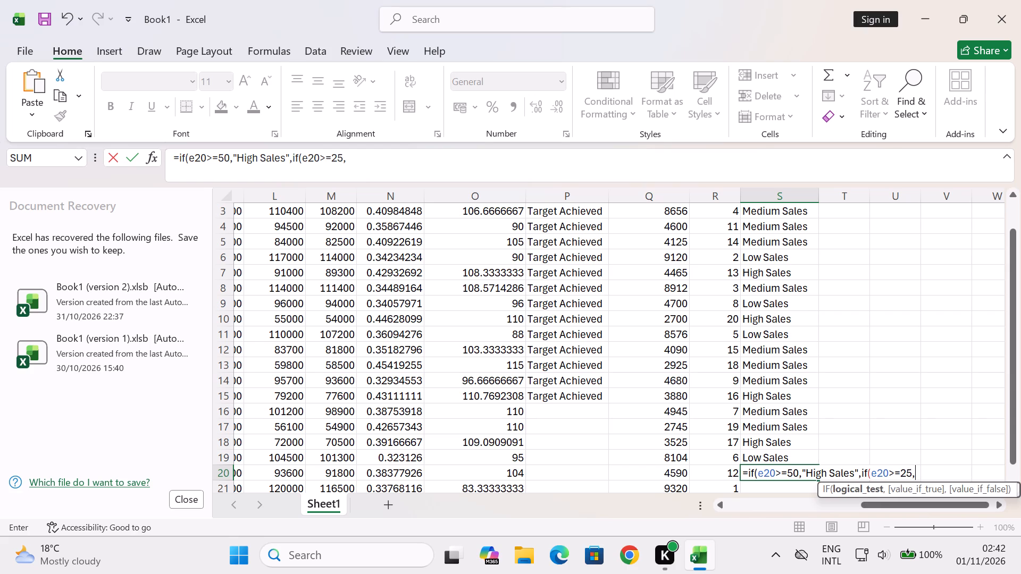
text("')
key(BackSpace)
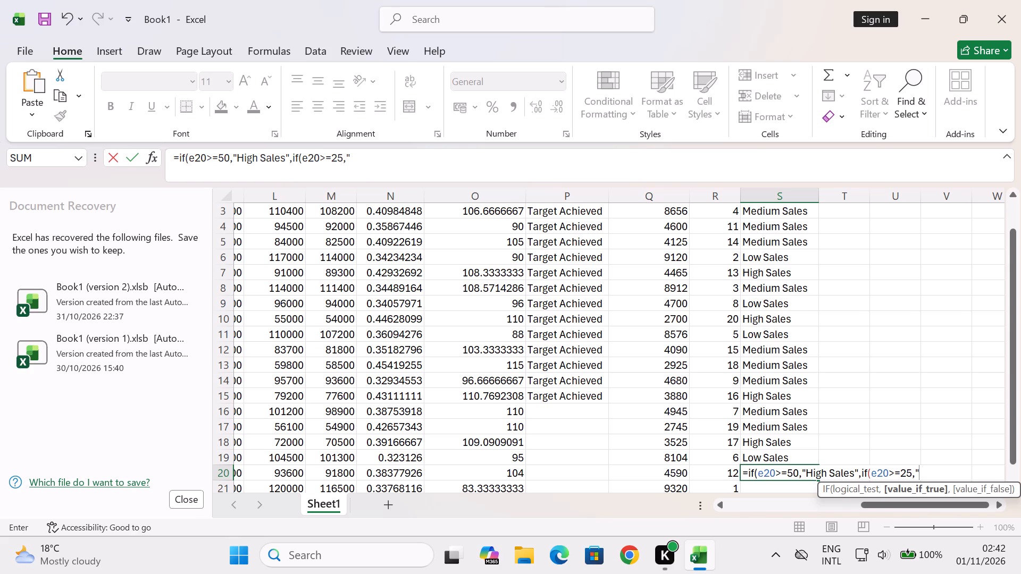
key(shift+parenleft)
text(Medium)
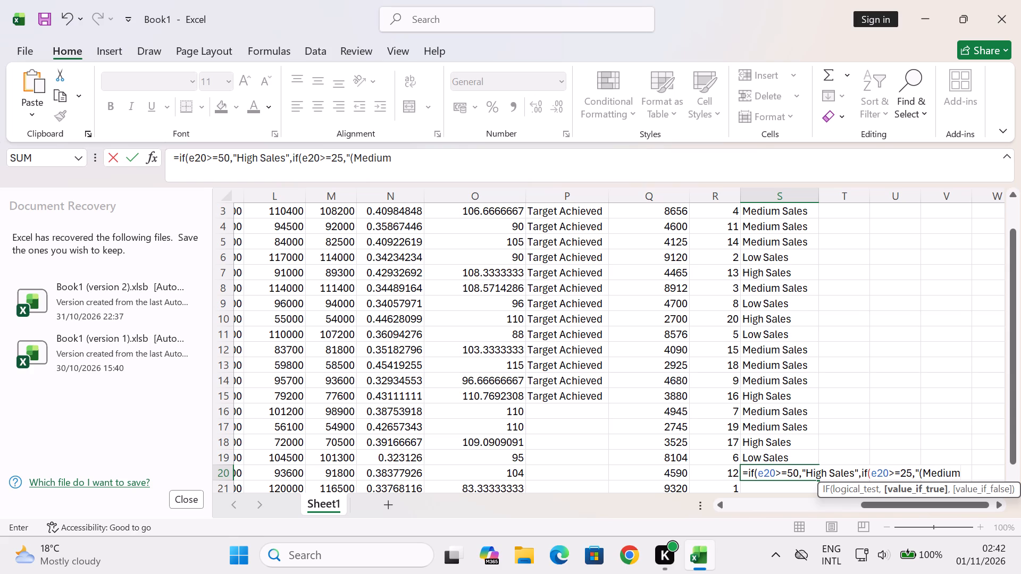
key(space)
text(Sal)
text(es)
text("')
key(BackSpace)
Remove the stray opening parenthesis before Medium Sales in the S20 formula, keeping the text enclosed in double quotation marks.
key(Left)
key(Left)
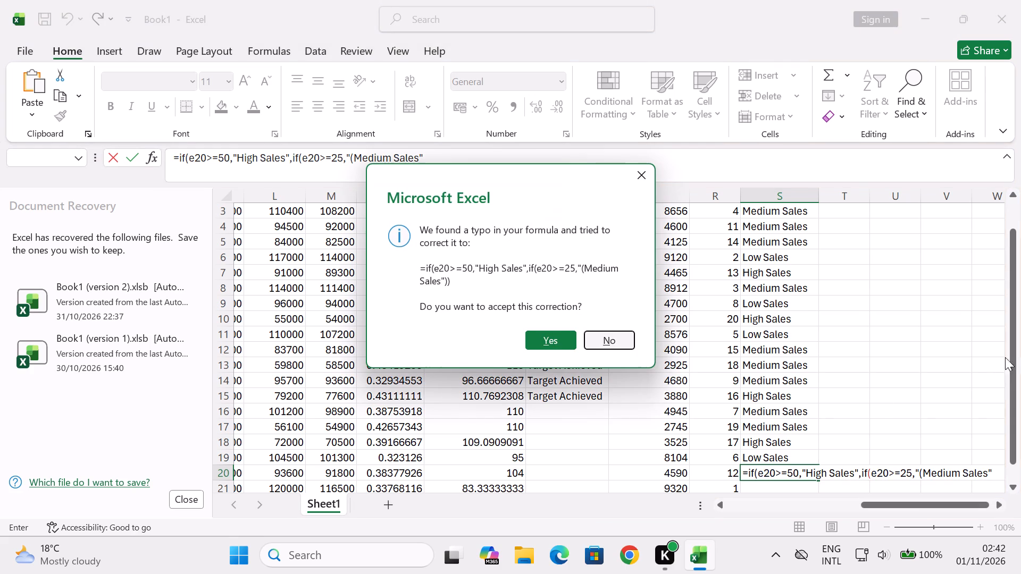
click(612, 334)
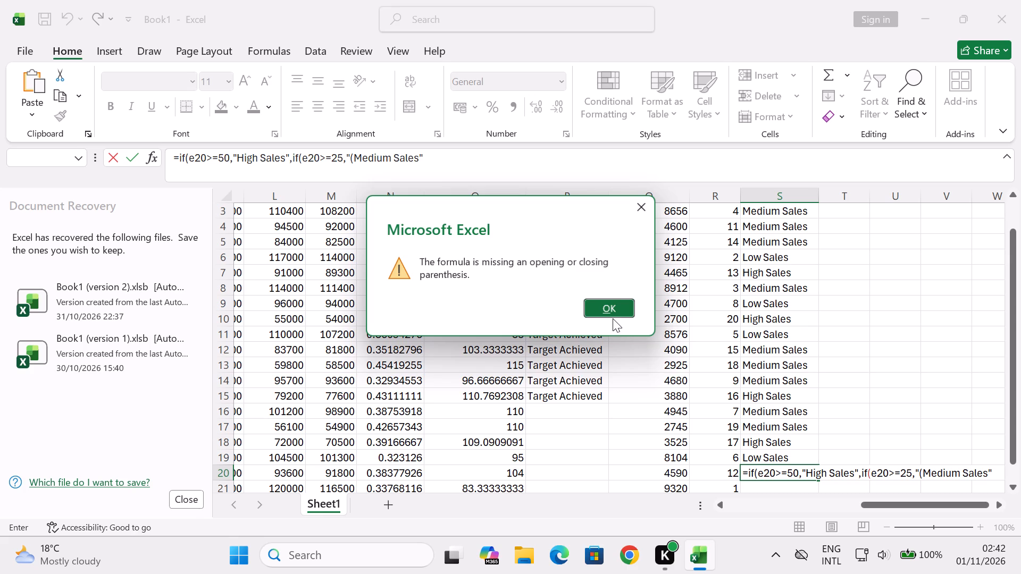
click(613, 318)
click(606, 305)
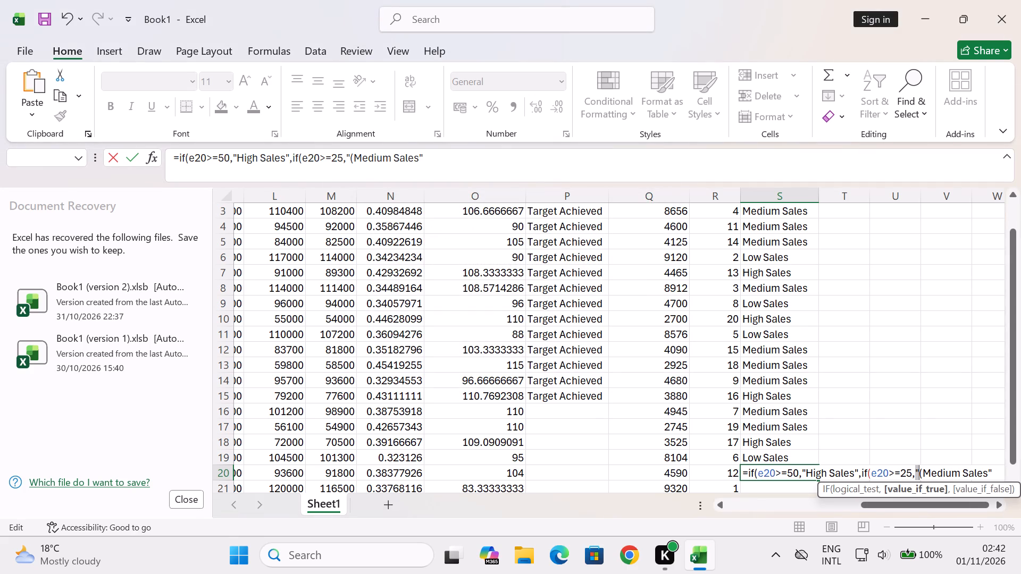
key(BackSpace)
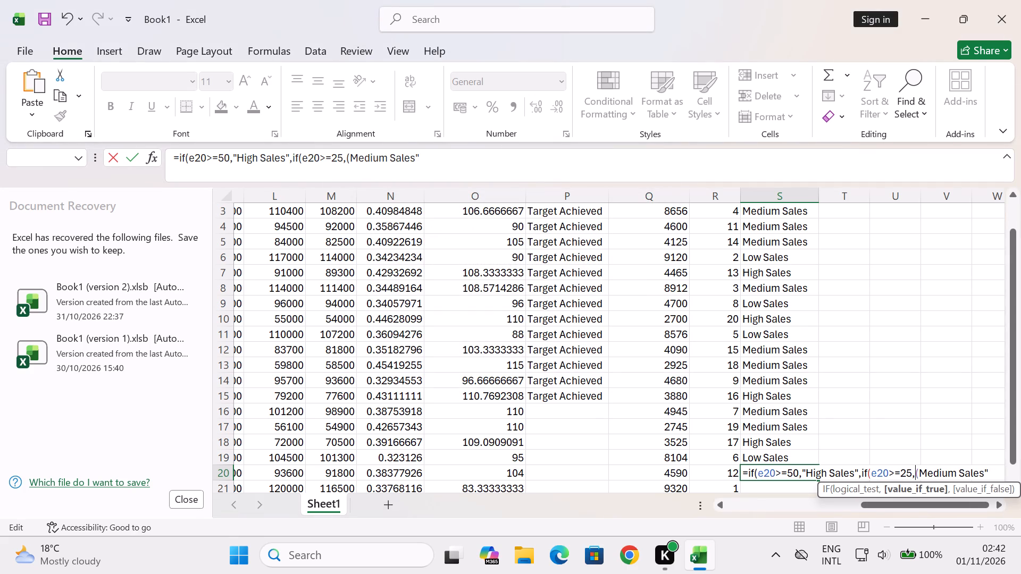
key(Right)
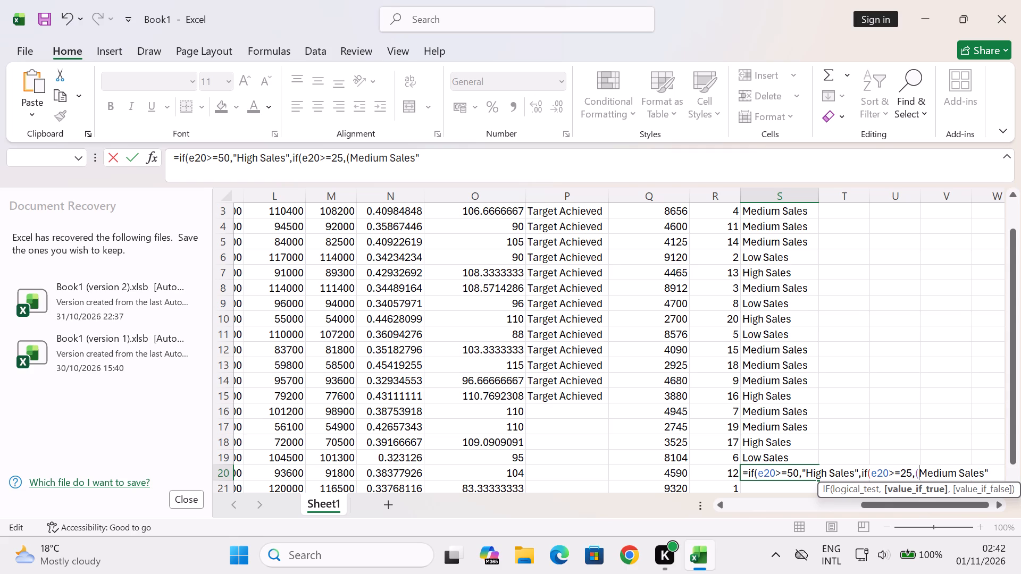
key(BackSpace)
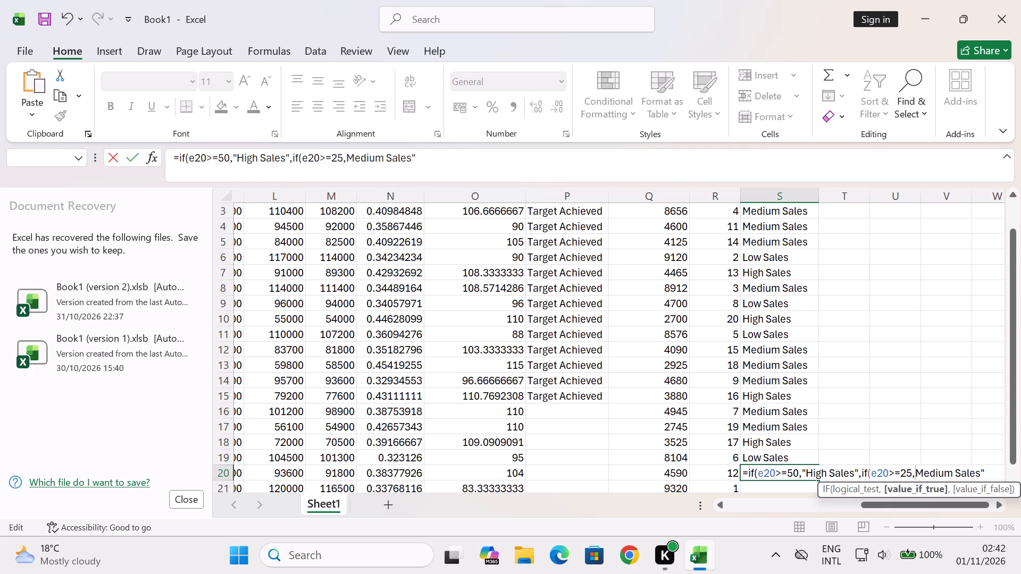
text("')
key(BackSpace)
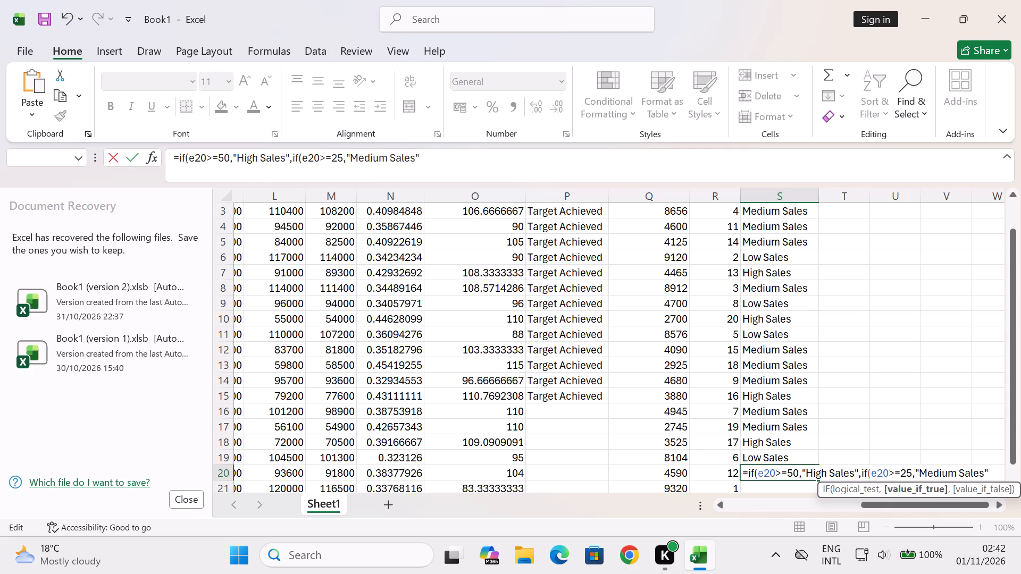
Add "Low Sales" as the nested IF's value-if-false, close both IF functions and enter the S20 formula.
key(Right)
key(Right)
key(Right)
key(Right)
key(Right)
key(Right)
key(Right)
key(Right)
key(Right)
key(Right)
key(Right)
key(Right)
key(Right)
key(comma)
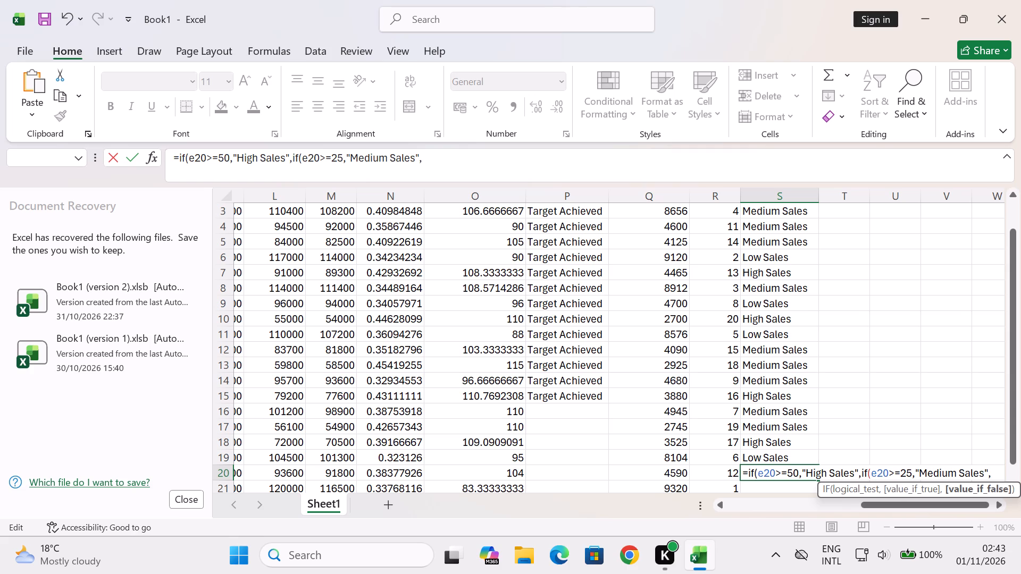
text("')
key(BackSpace)
text(Lo)
key(w)
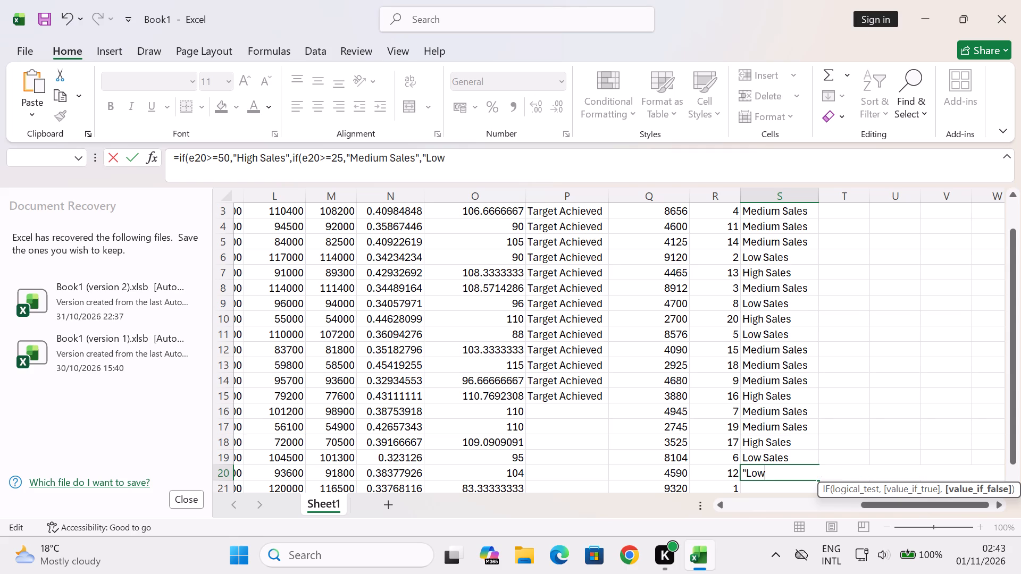
key(space)
text(Sales)
text("')
key(BackSpace)
key(shift+parenright)
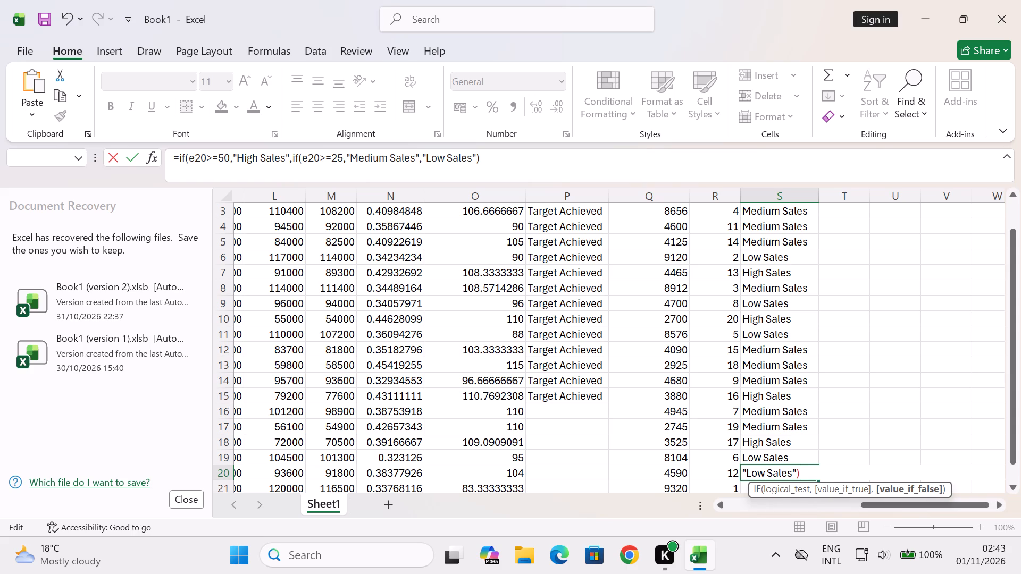
key(shift+parenright)
key(Return)
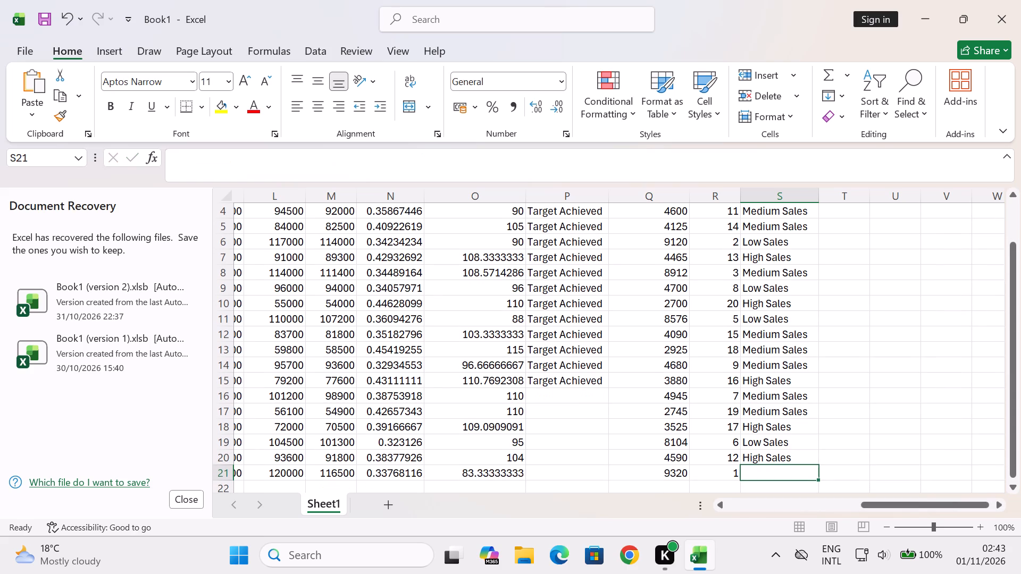
Start an IF formula in the Stock Category cell S21 that tests e21>=50 and returns "High Sales" when it is true.
key(equal)
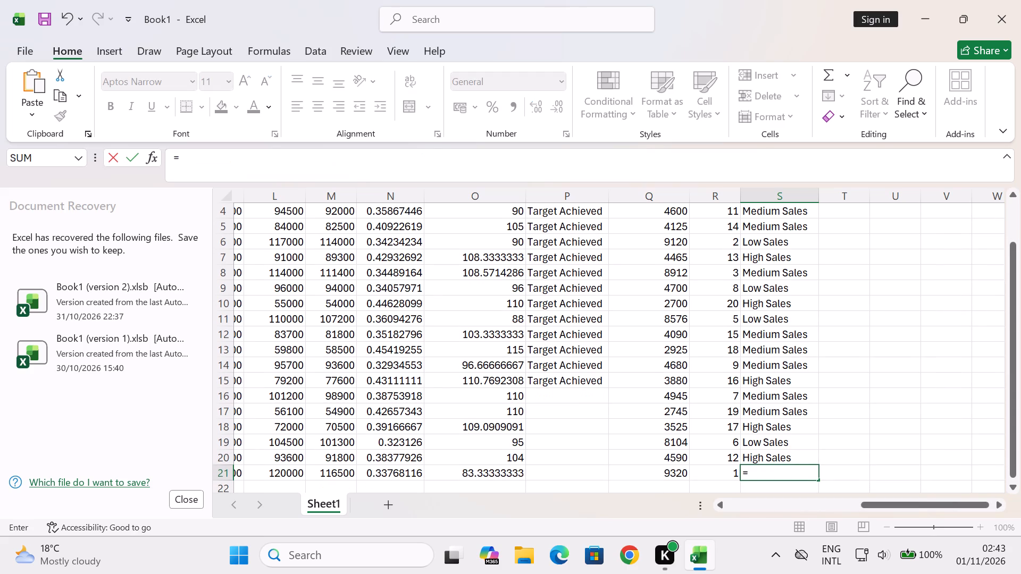
text(if)
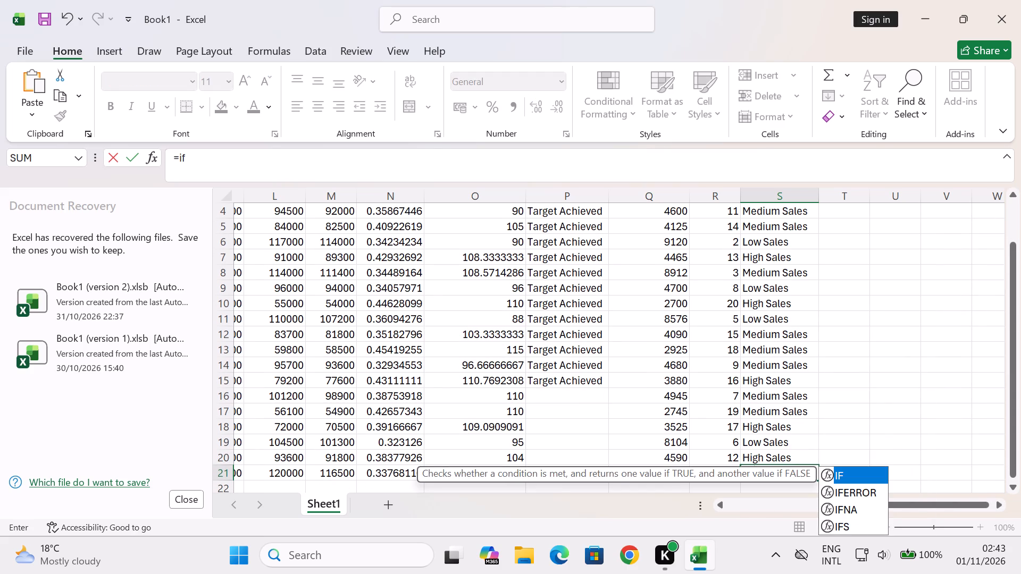
key(shift+parenleft)
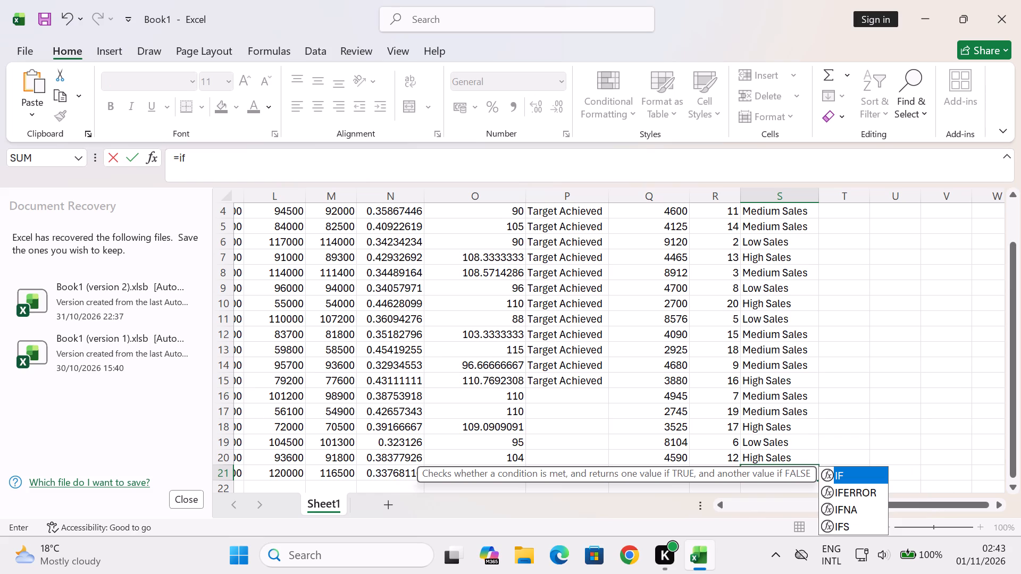
text(e21)
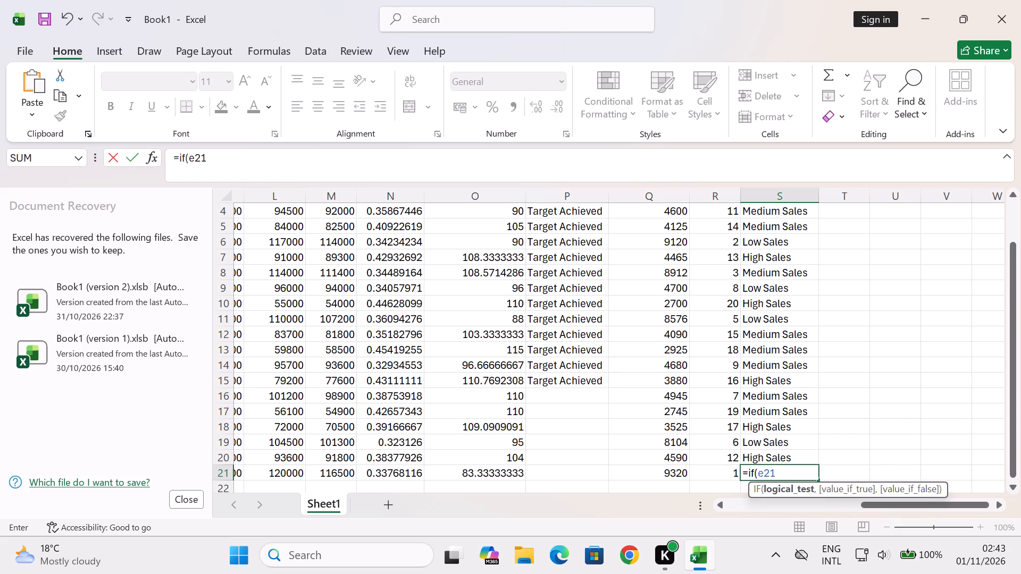
text(>=)
text(50)
key(comma)
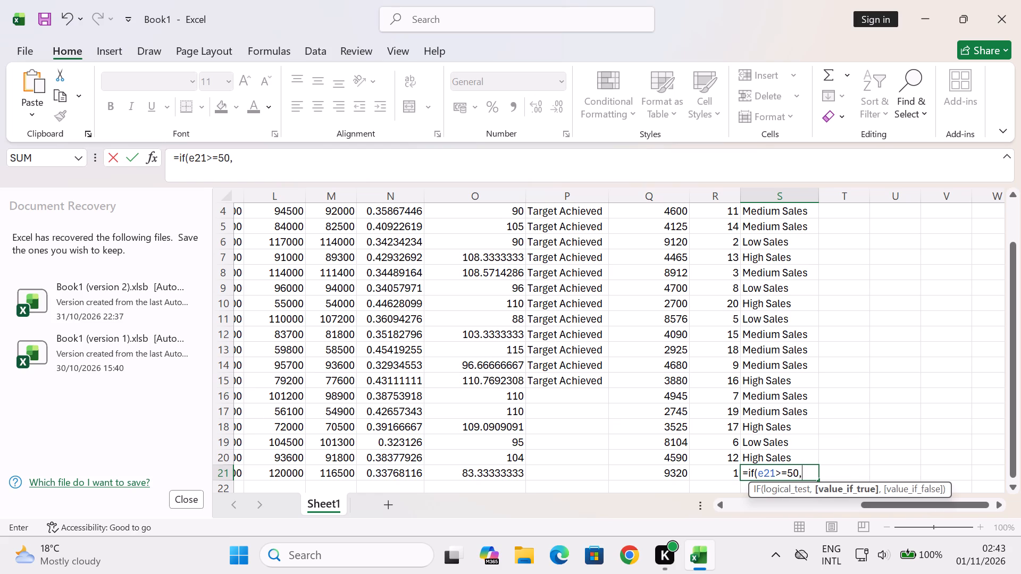
text("')
key(BackSpace)
key(shift+h)
key(i)
text(gh)
key(space)
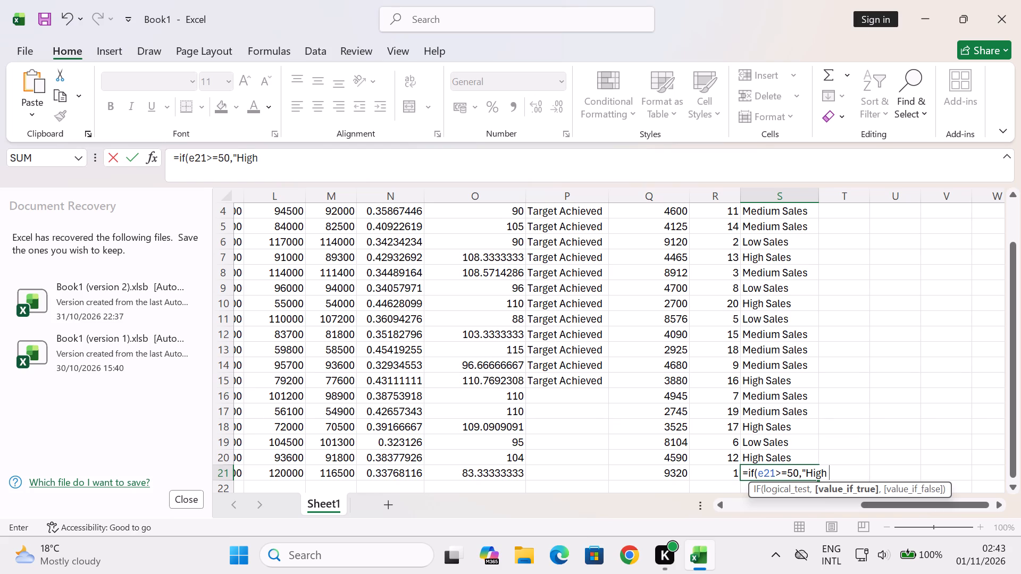
text(Sales)
text("')
key(BackSpace)
Nest a second IF in the S21 formula that tests e21>=25 and returns "Medium Sales" when it is true.
key(comma)
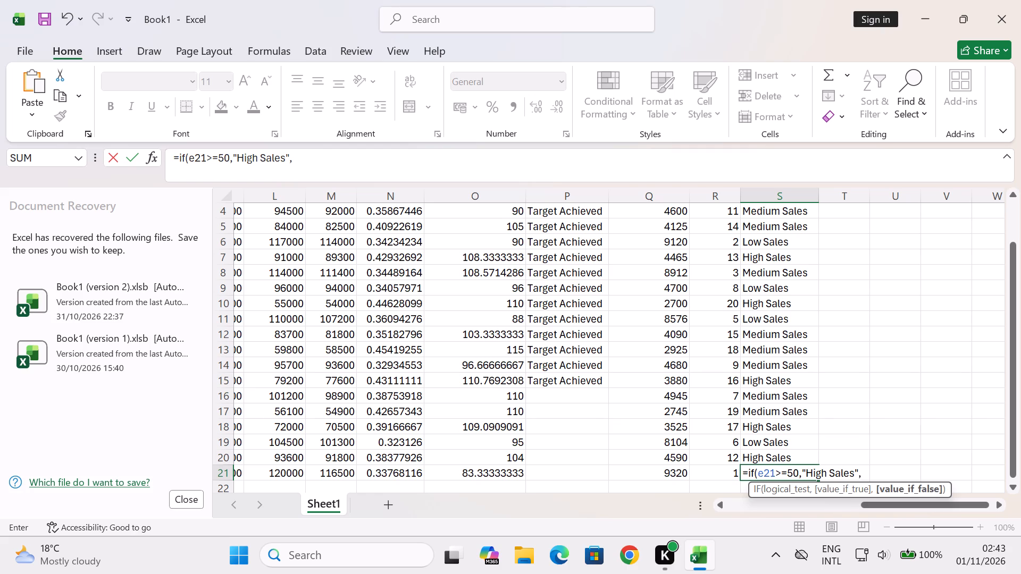
text(if)
key(shift+parenleft)
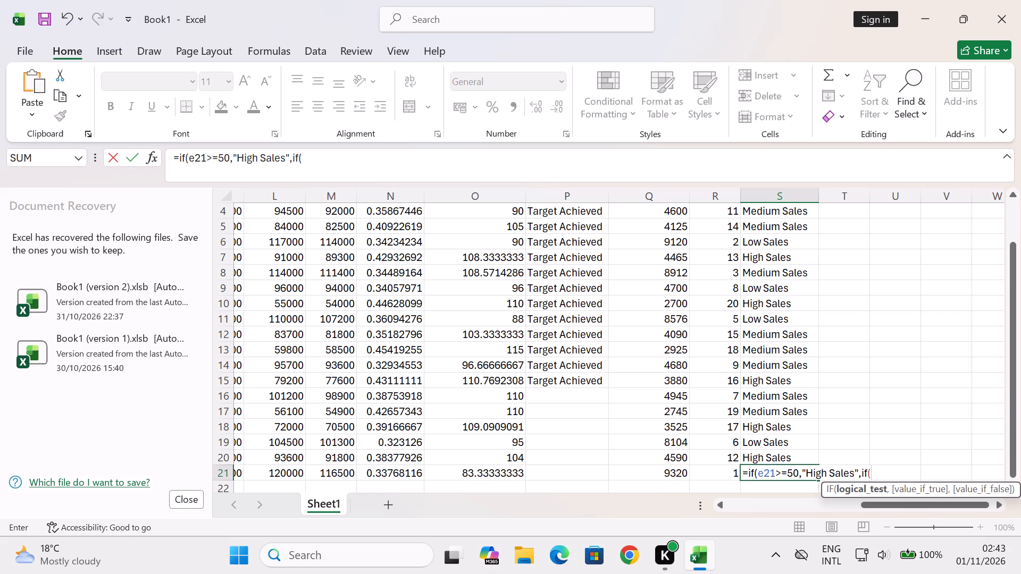
text(e21)
text(>=)
key(3)
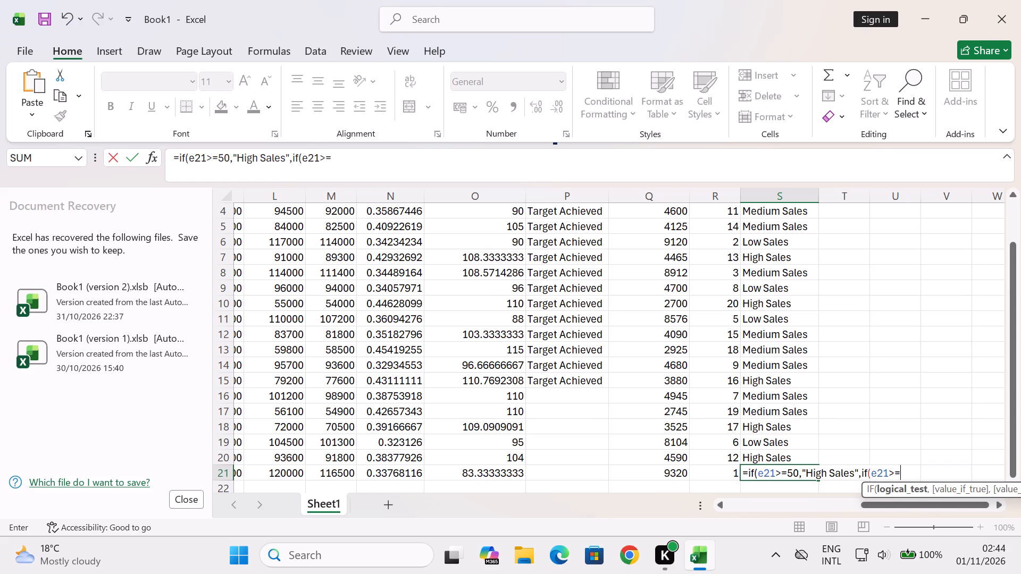
key(BackSpace)
text(25)
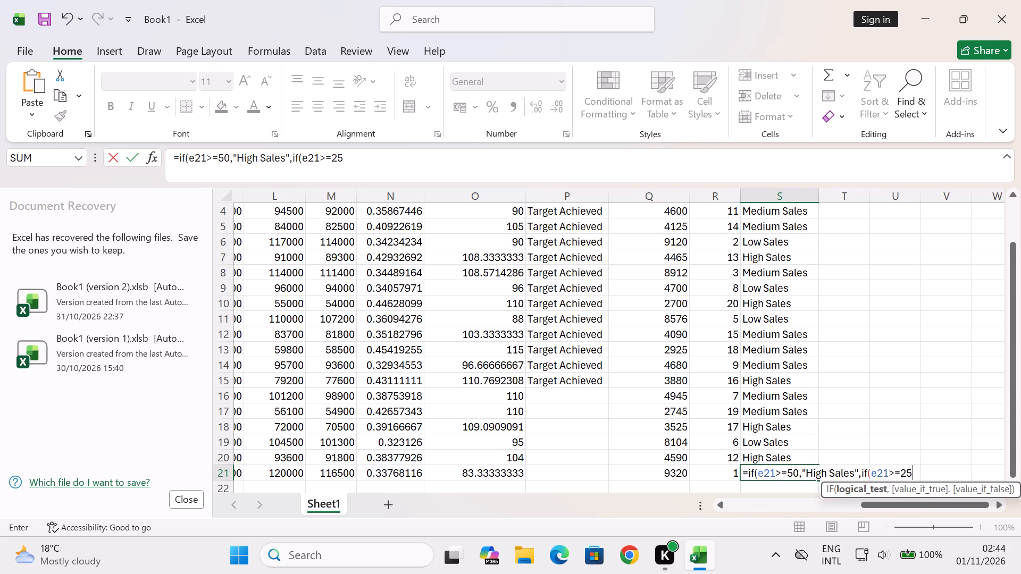
key(comma)
text("')
key(BackSpace)
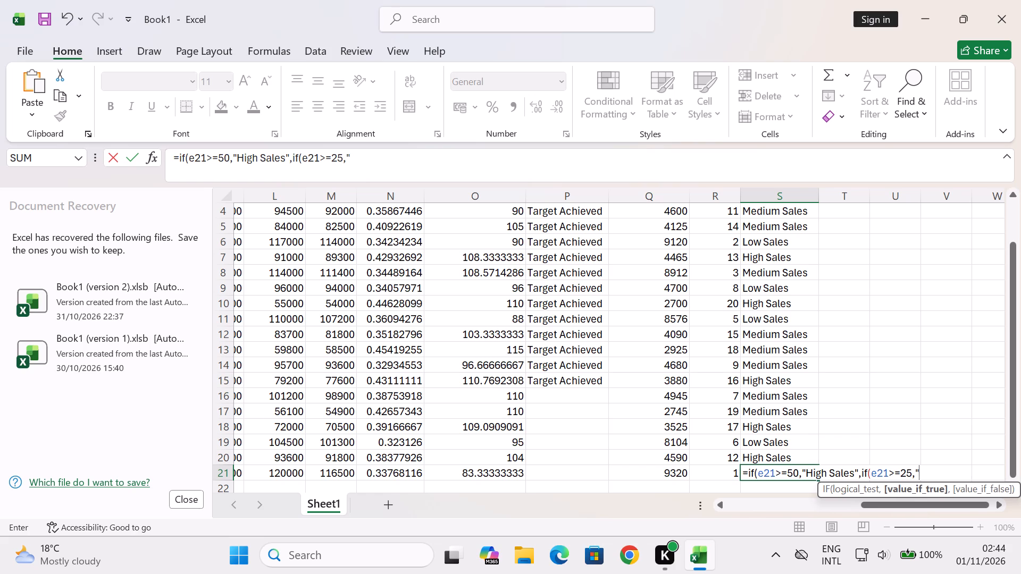
text(Medium)
key(space)
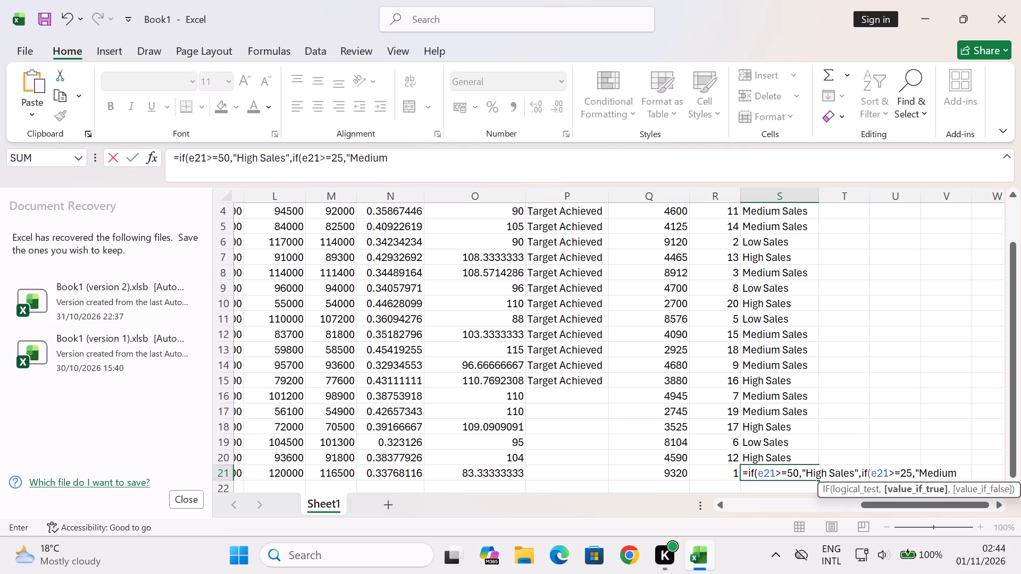
text(Sales)
text("')
key(BackSpace)
Add "Low Sales" as the nested IF's value-if-false, close both IF functions and enter the S21 formula.
key(comma)
text("')
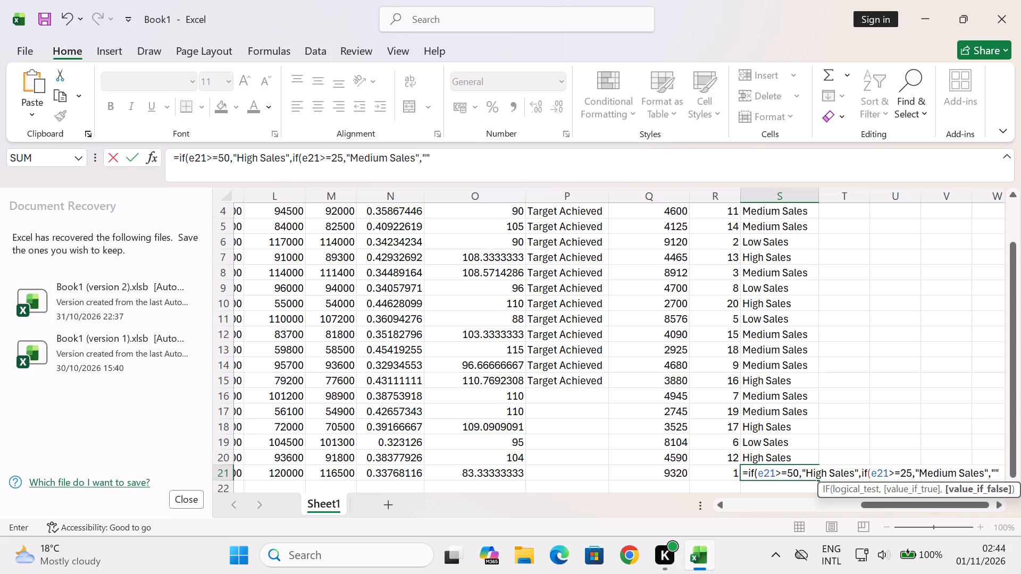
key(BackSpace)
text(lo)
key(BackSpace)
key(BackSpace)
text(Lo)
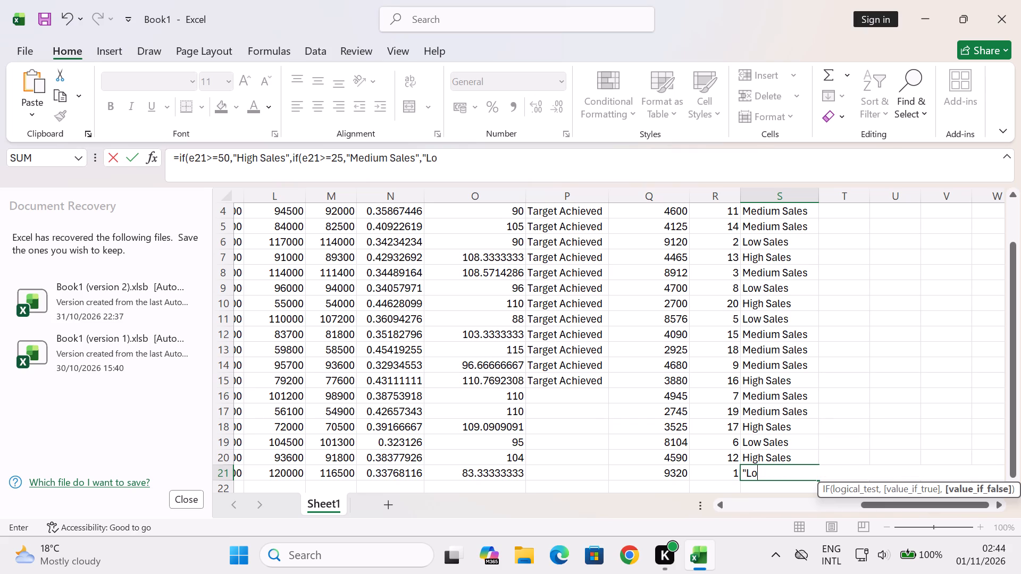
text(w)
key(space)
text(Sales)
text("')
key(BackSpace)
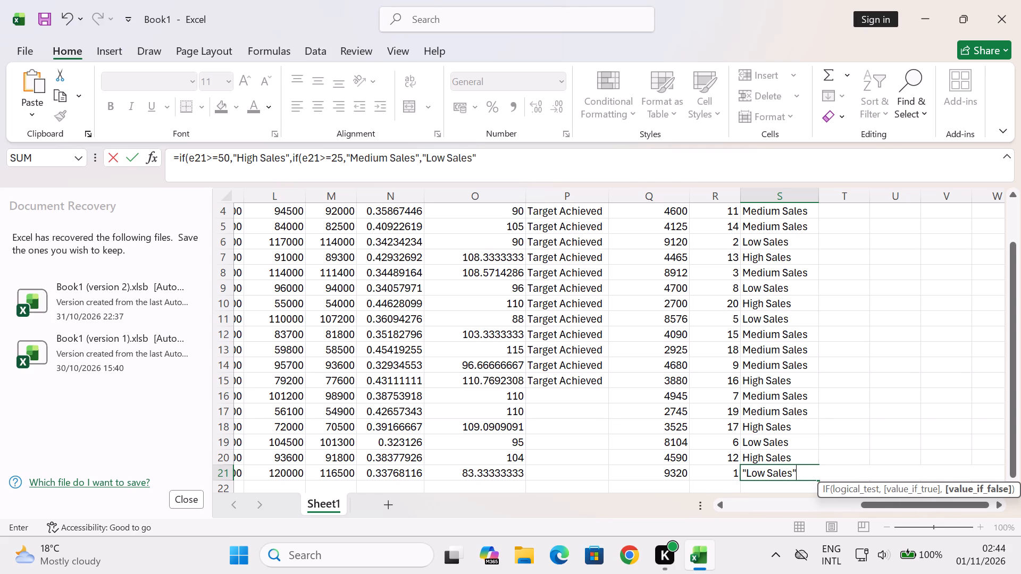
key(shift+parenright)
key(shift+parenright)
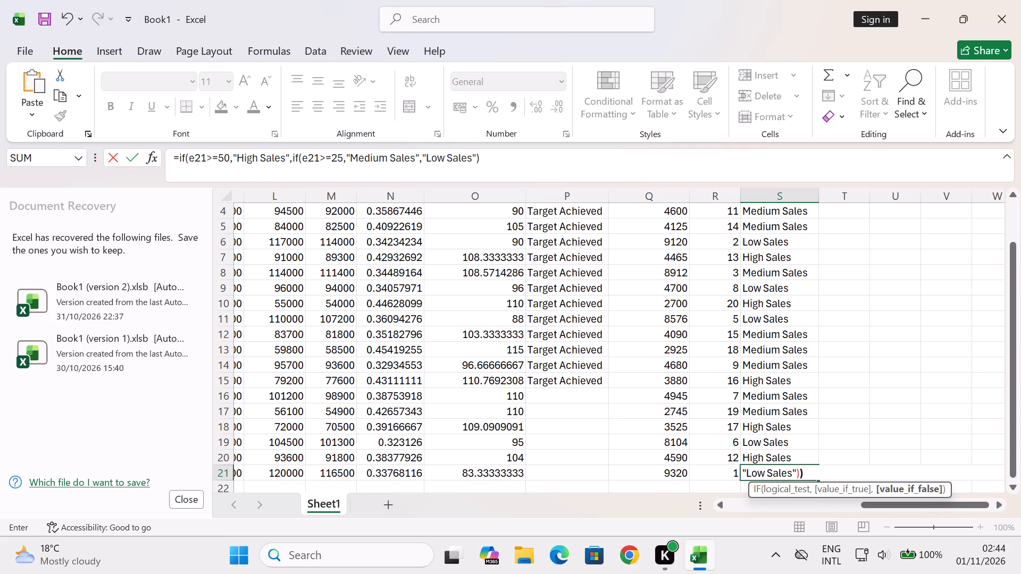
key(Return)
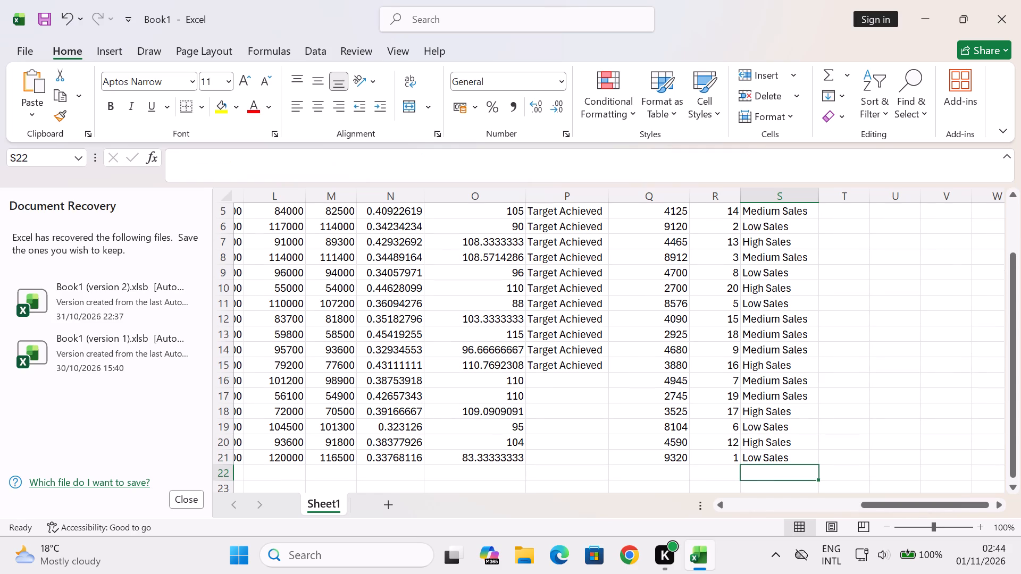
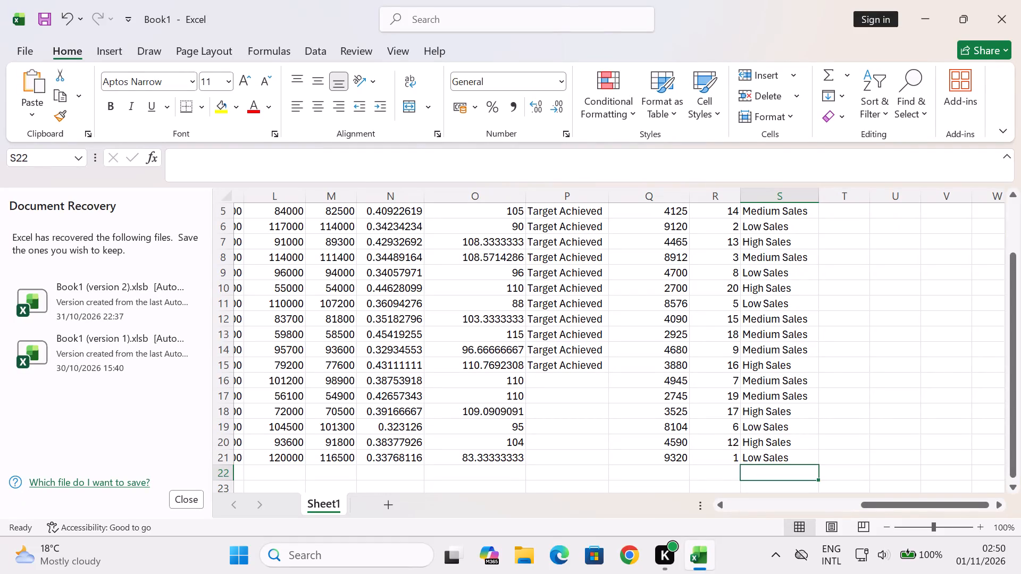
Add the column header Final Bonus in cell T1 and fit column T's width to the text.
scroll(887, 387, up, 2)
scroll(888, 379, down, 1)
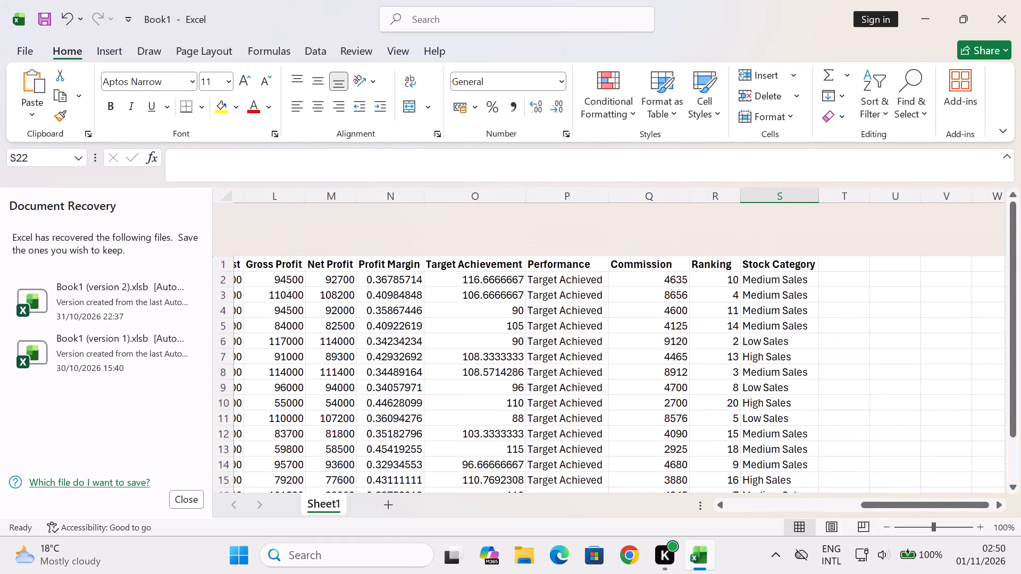
scroll(888, 379, down, 1)
scroll(876, 421, up, 1)
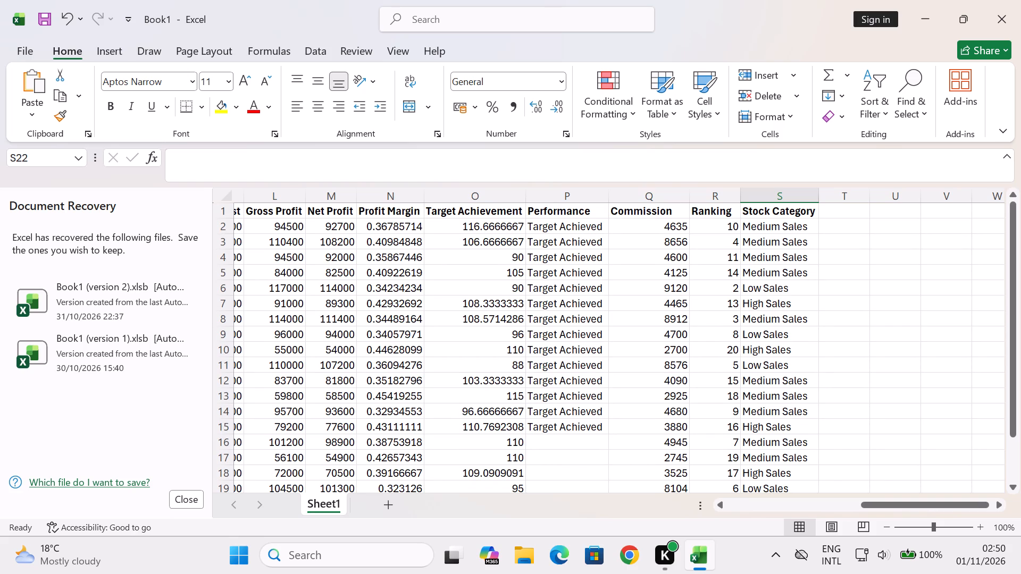
click(847, 216)
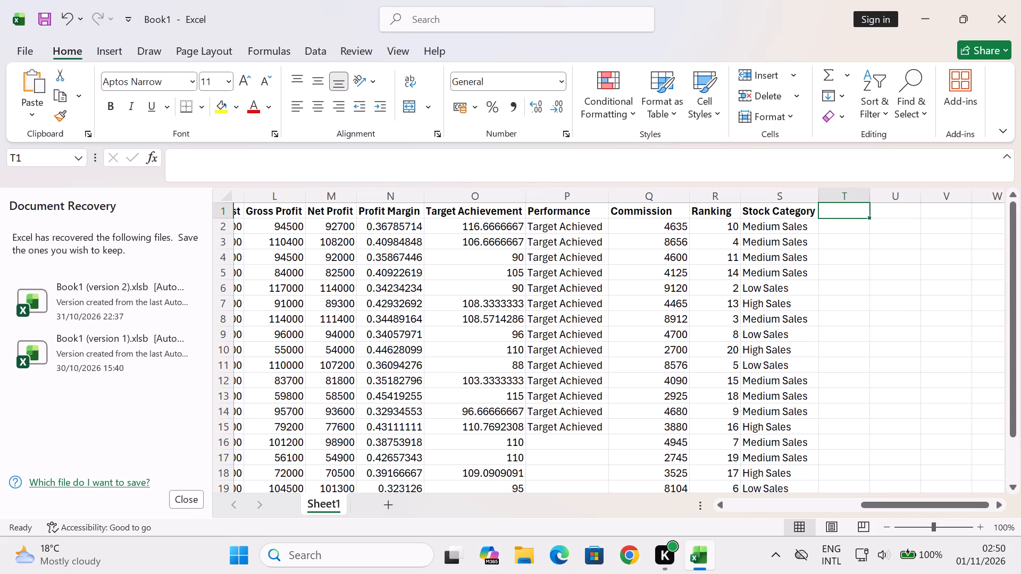
key(shift+f)
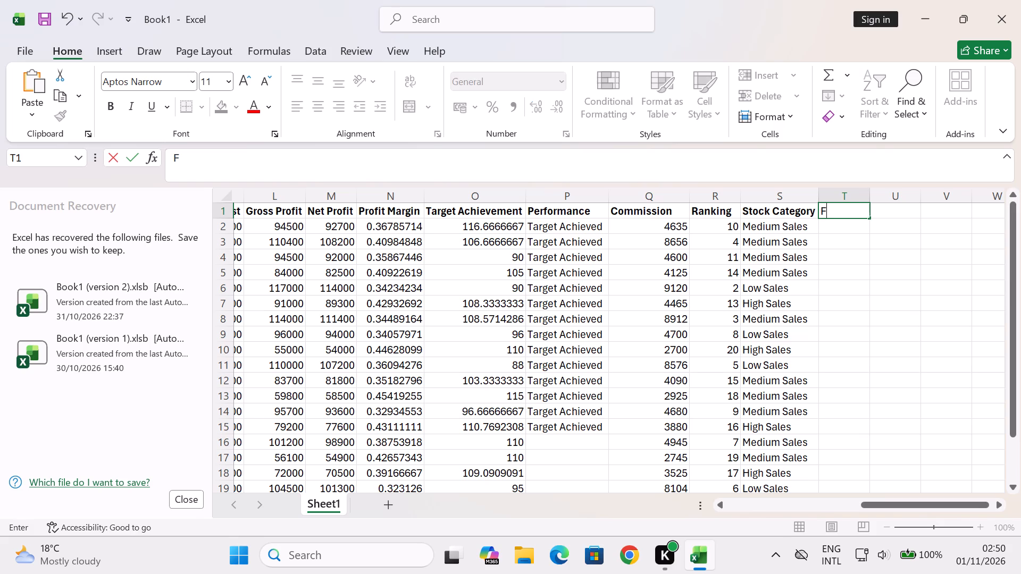
text(inal)
key(space)
key(shift+b)
text(onus)
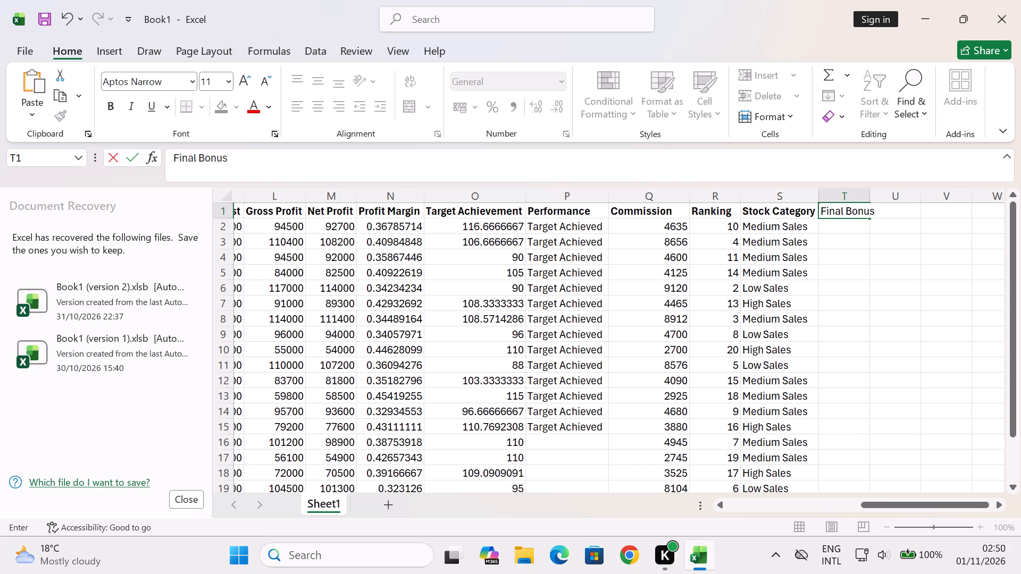
click(947, 296)
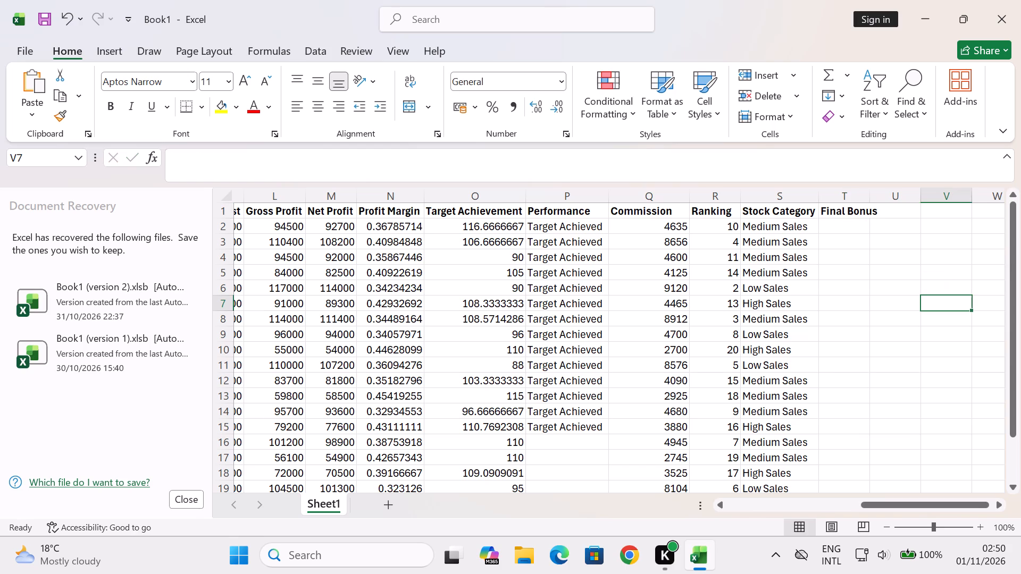
double_click(873, 201)
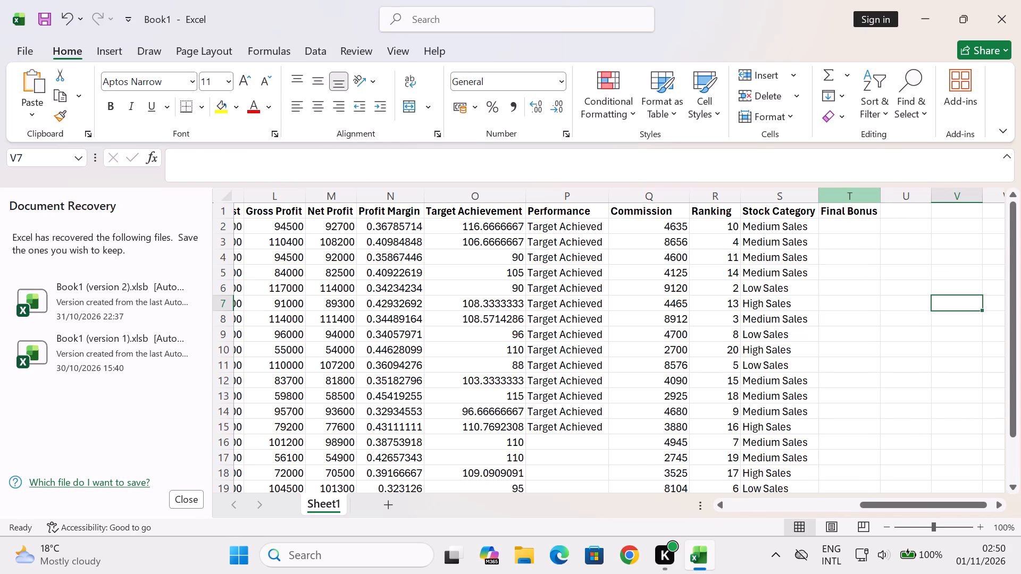
Enter the nested ranking bonus formula =if(r2<=3,15000,if(r2<=10,7000,0)) in cell T2.
click(861, 221)
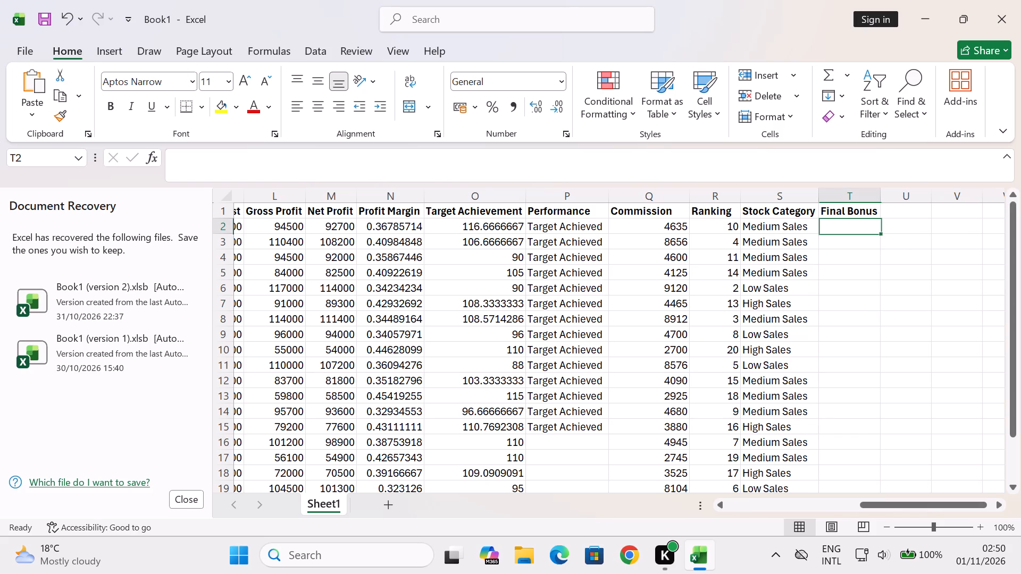
text(=if)
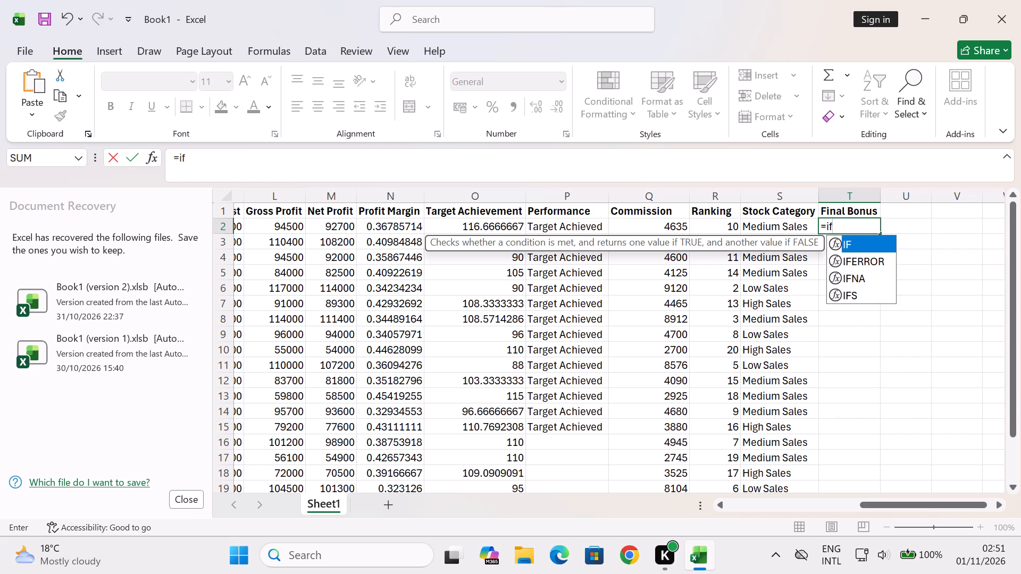
key(shift+parenleft)
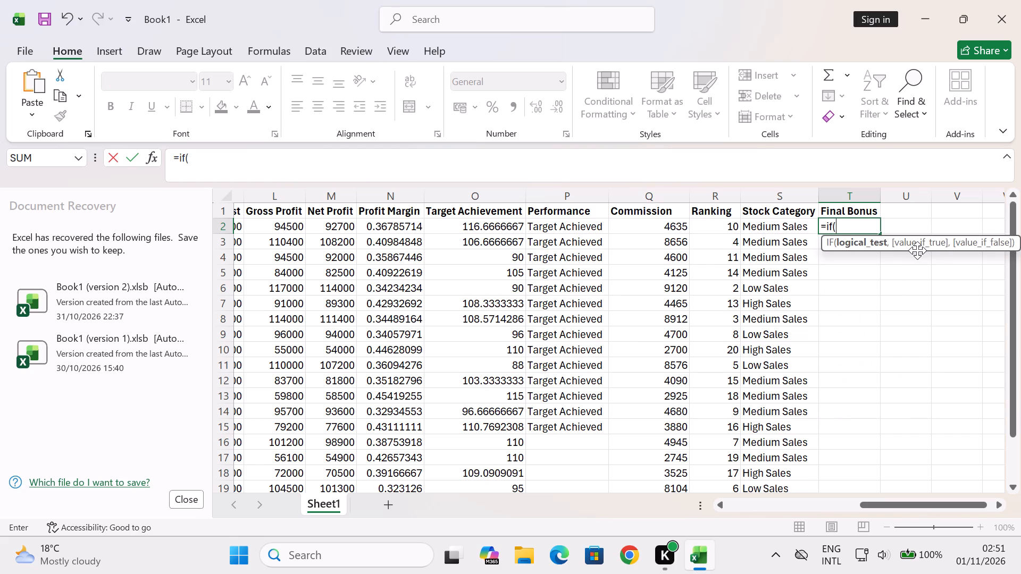
text(r2)
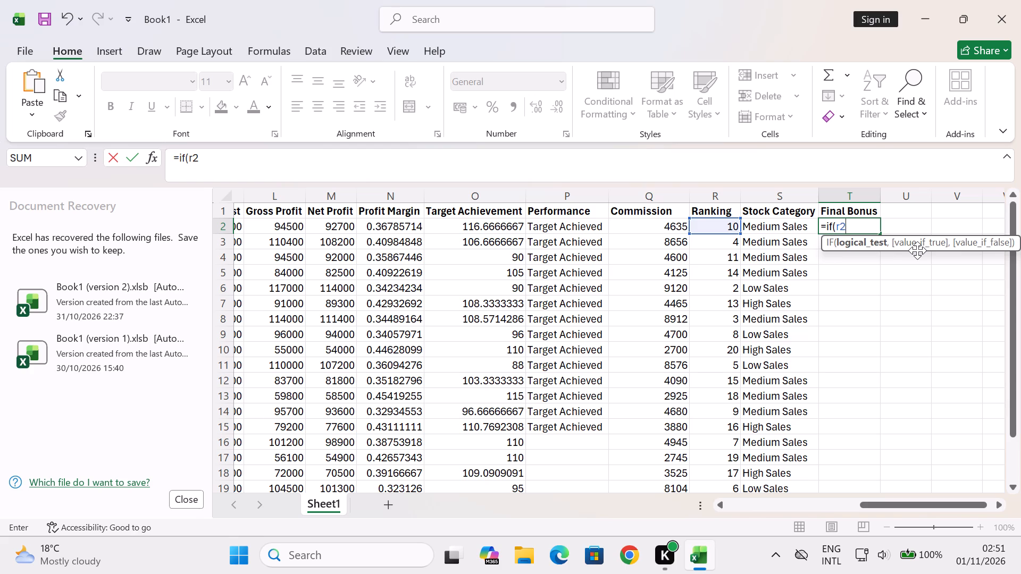
key(shift+less)
text(=3)
key(comma)
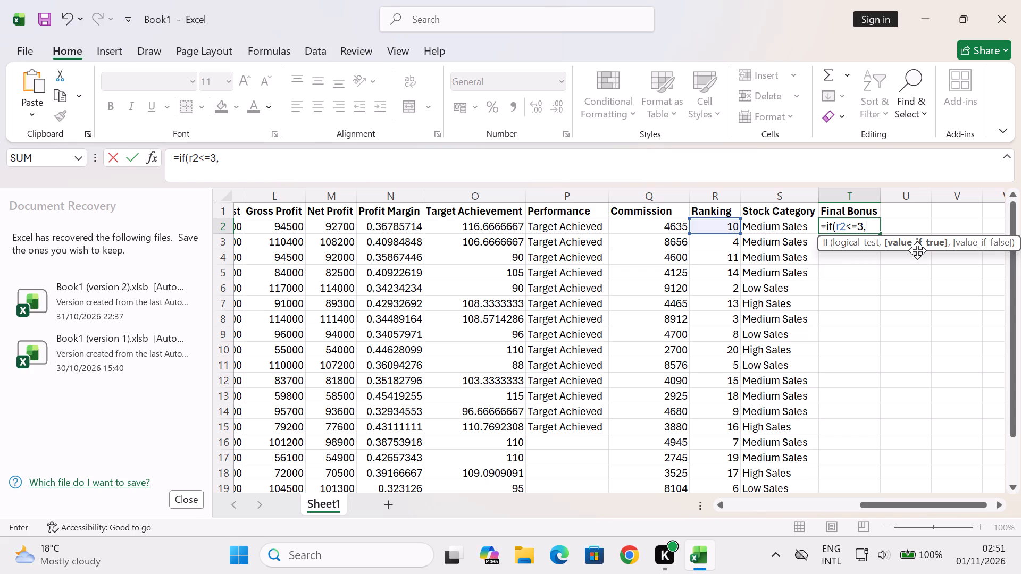
key(1)
key(5)
text(000)
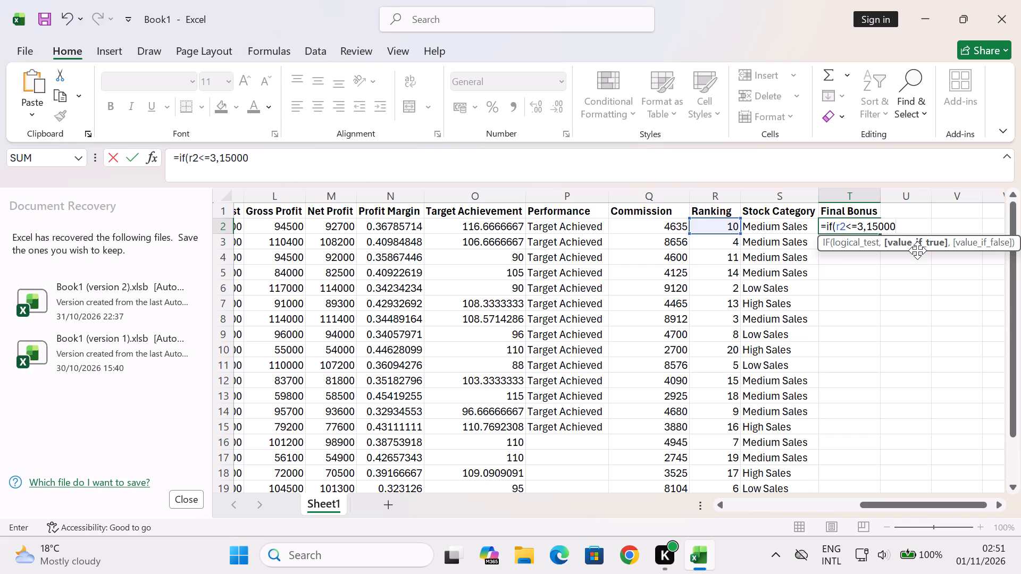
key(comma)
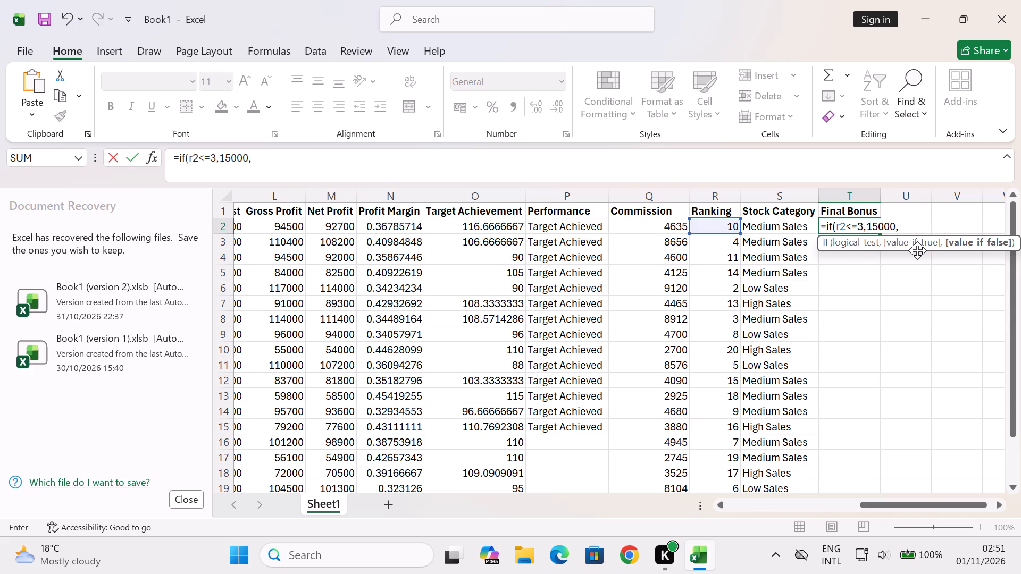
text(if)
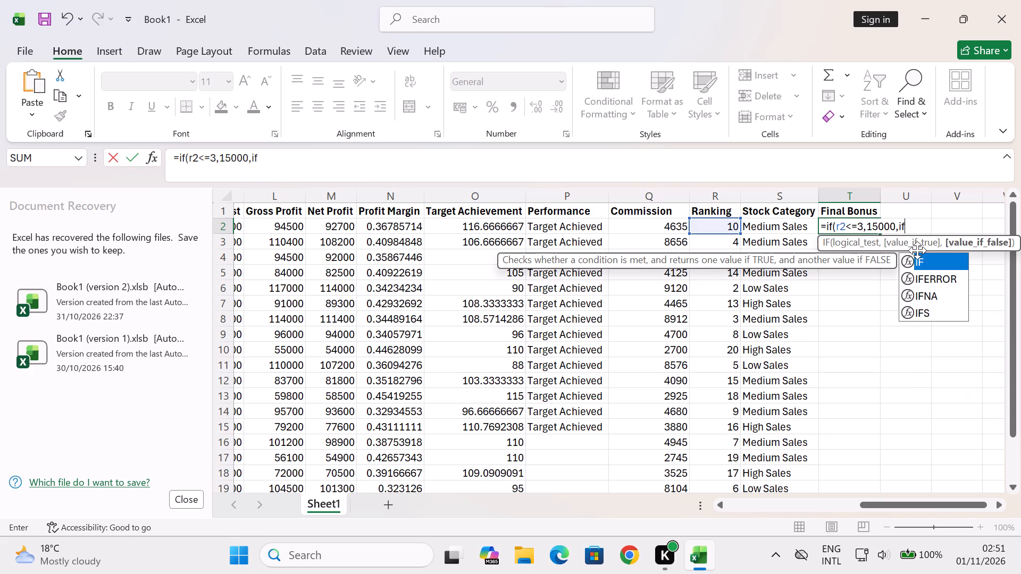
key(shift+parenleft)
text(r2)
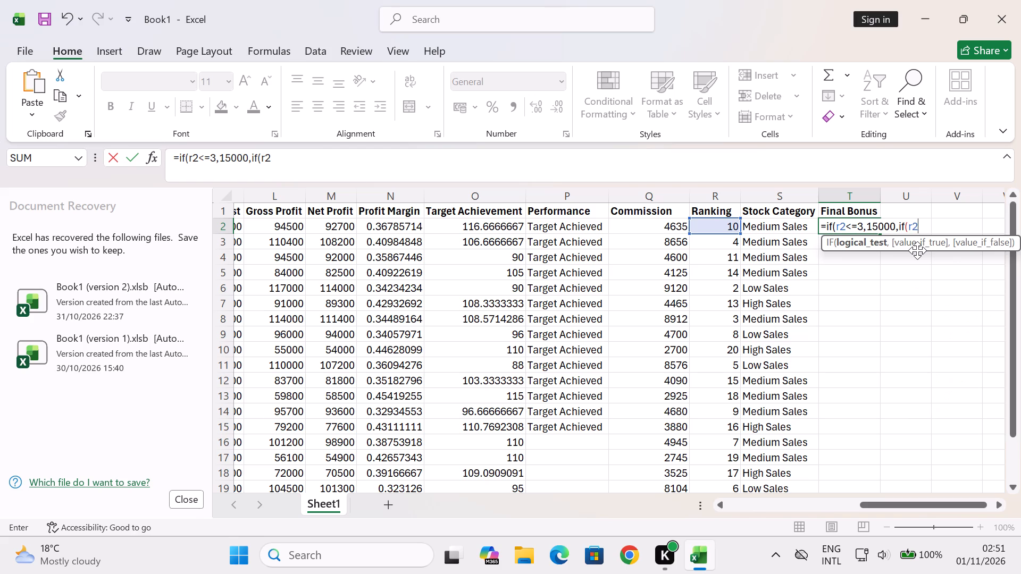
key(shift+less)
key(equal)
text(10)
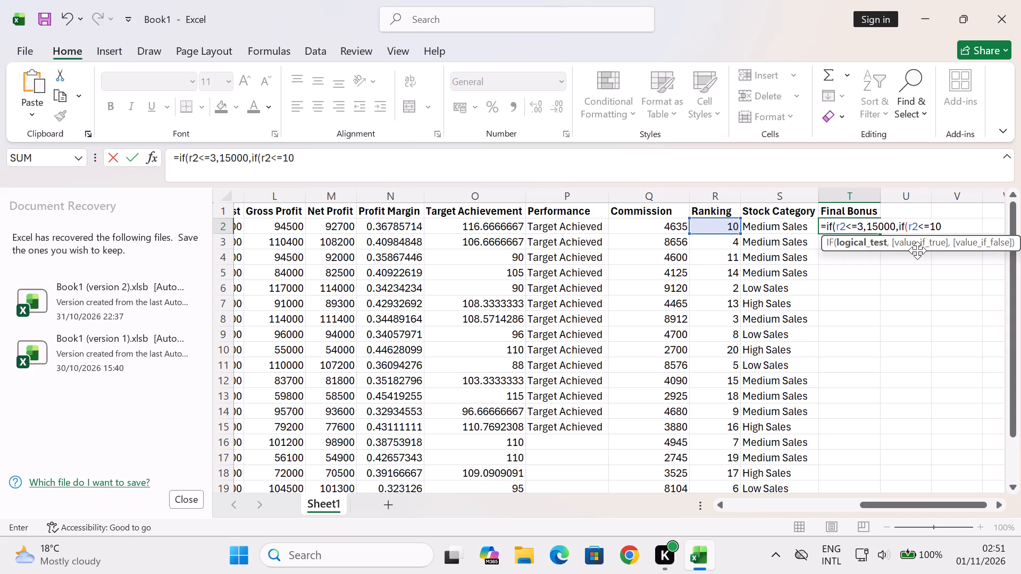
key(comma)
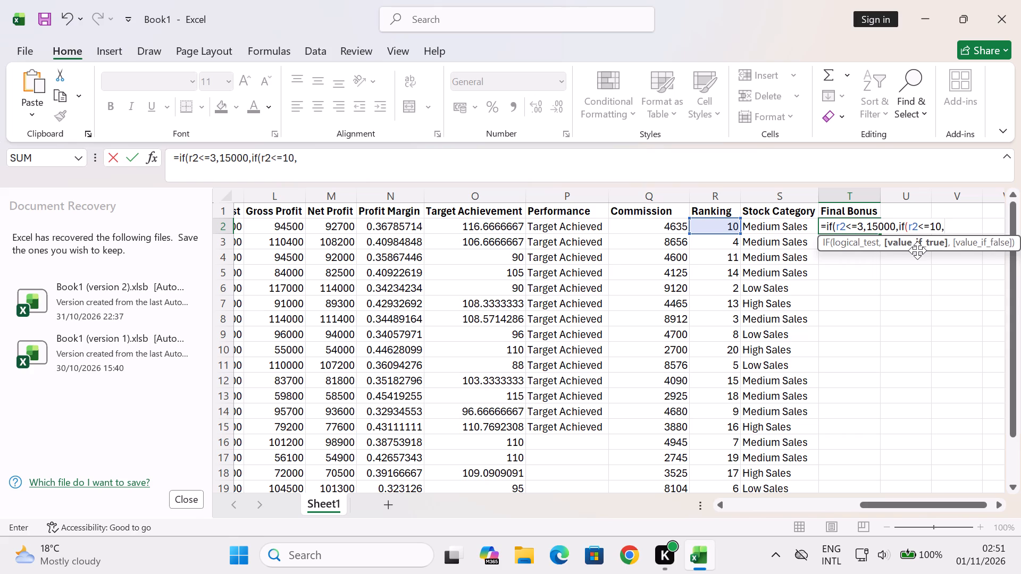
text(7000)
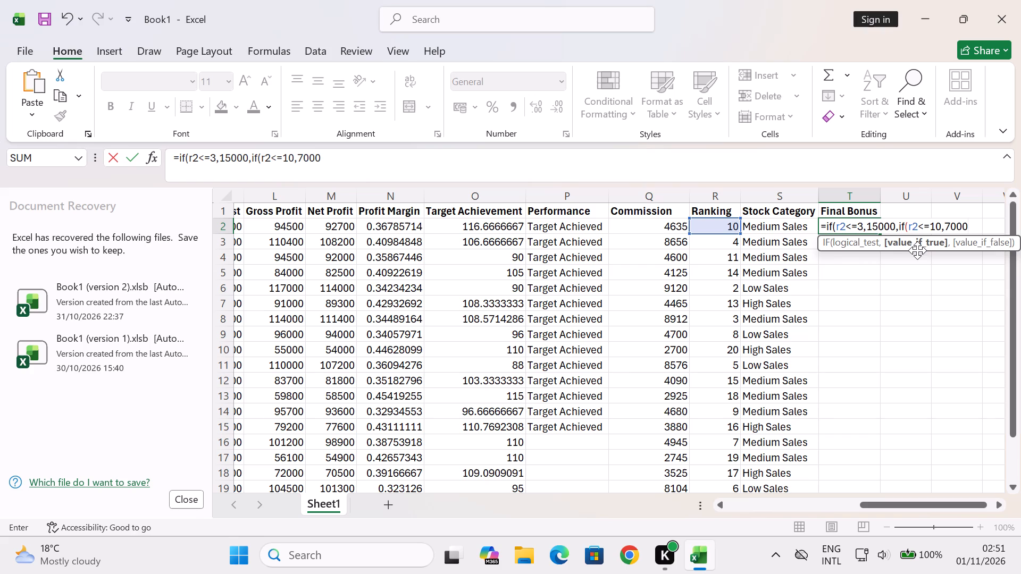
key(comma)
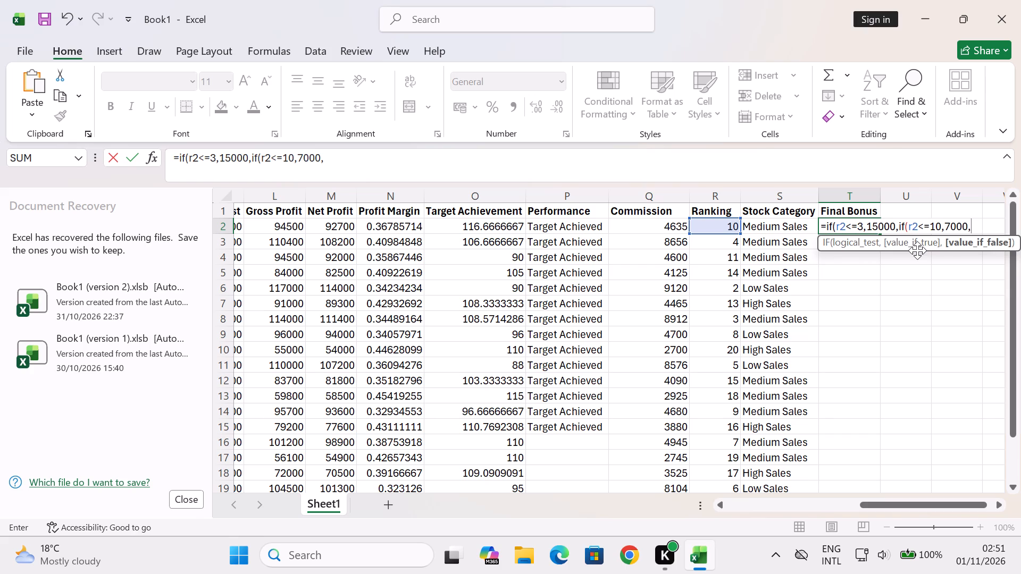
key(0)
key(shift+parenright)
key(shift+parenright)
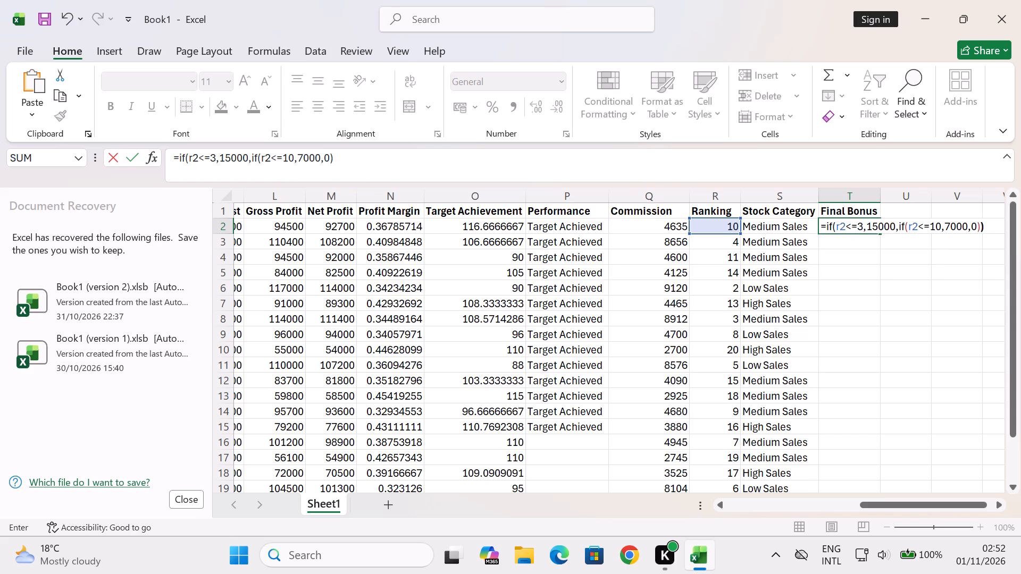
key(Return)
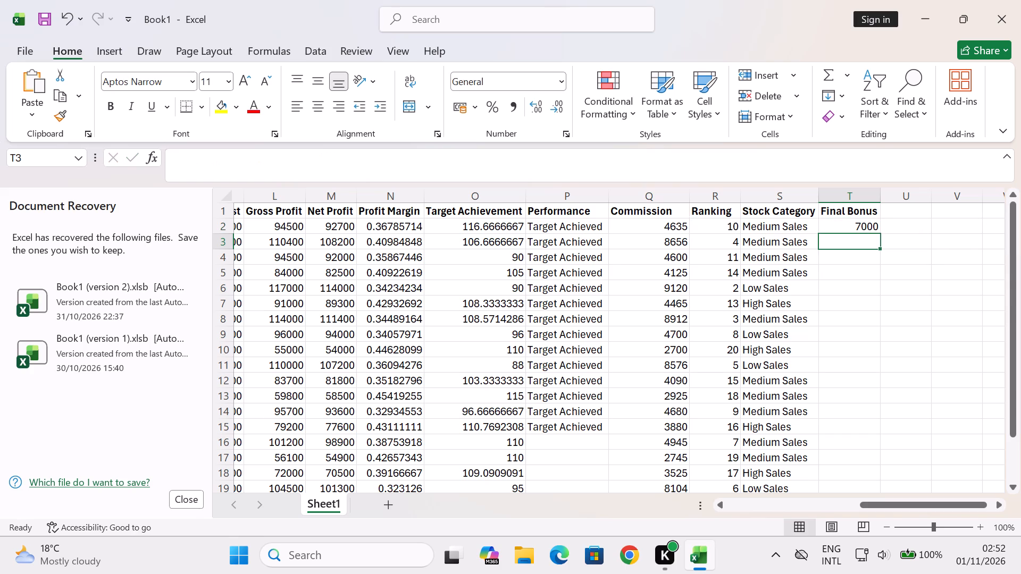
Start the bonus IF formula in cell T3, with its logical test referring to the ranking in R3.
key(equal)
text(if)
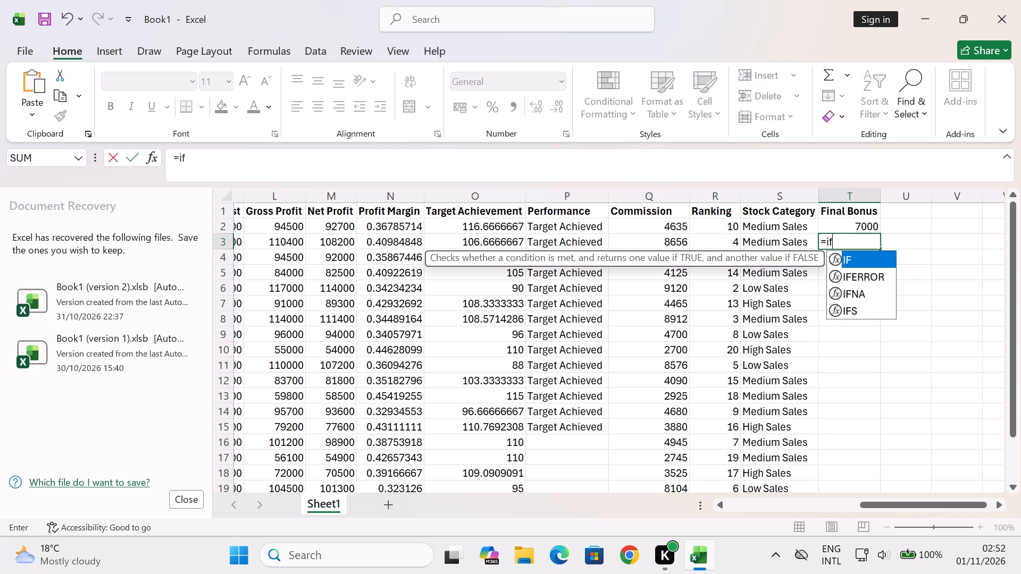
key(shift+parenleft)
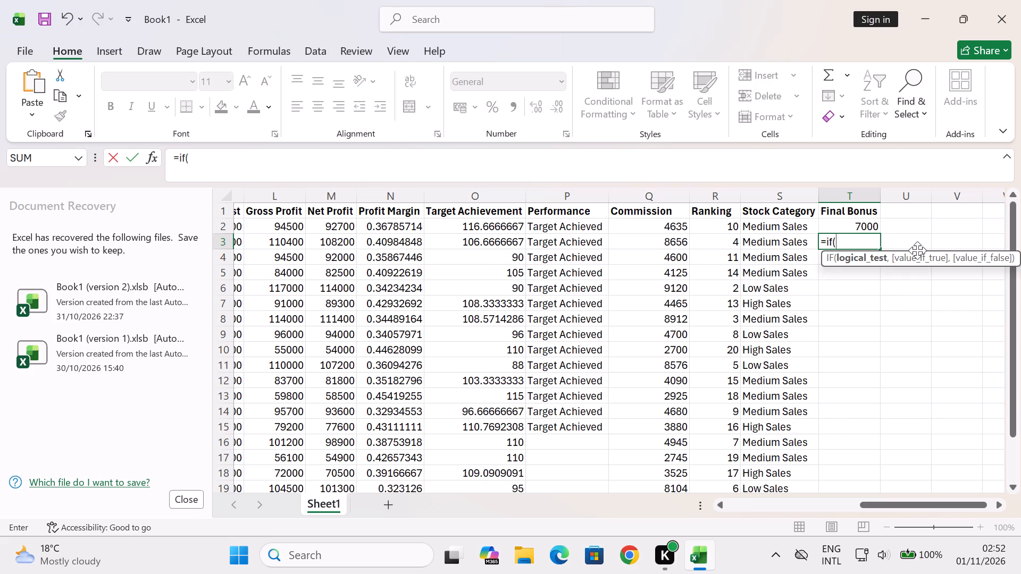
text(r2)
key(shift+less)
key(equal)
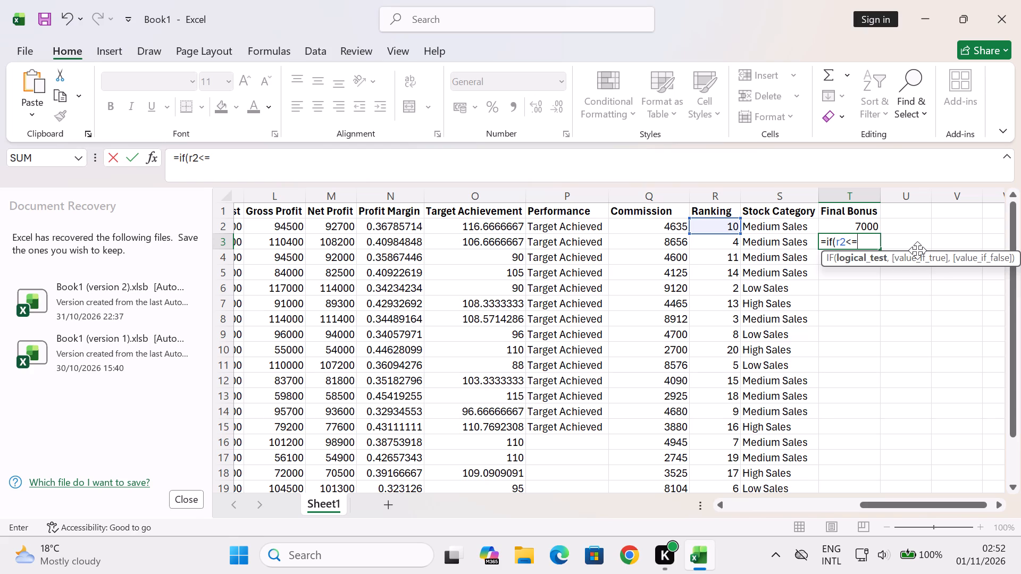
key(BackSpace)
key(BackSpace)
key(BackSpace)
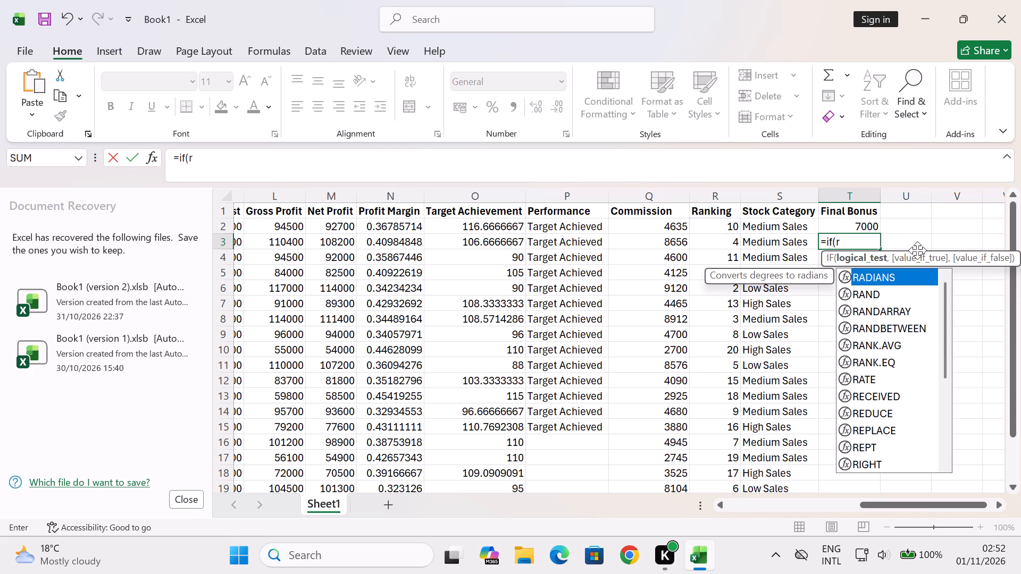
key(3)
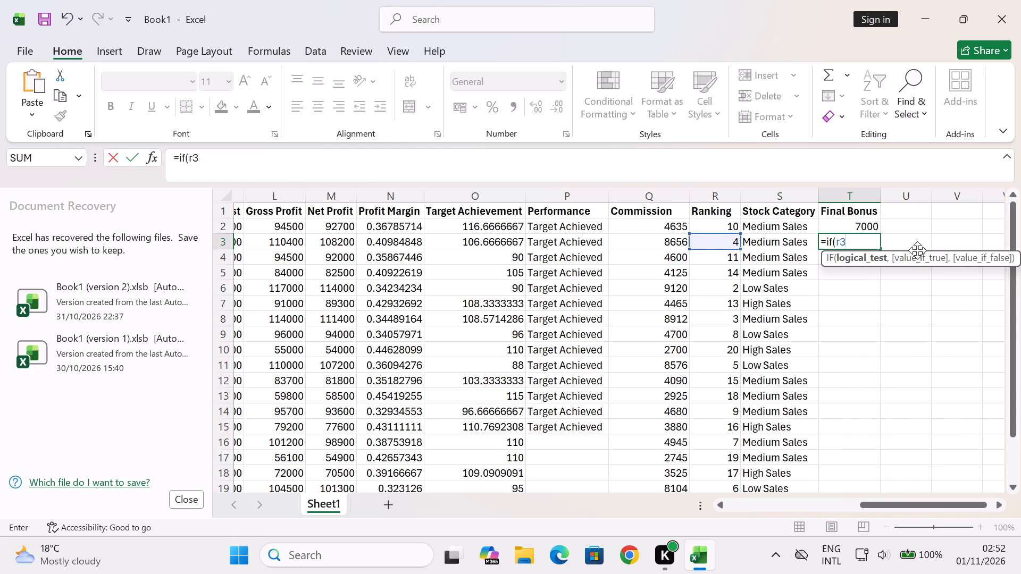